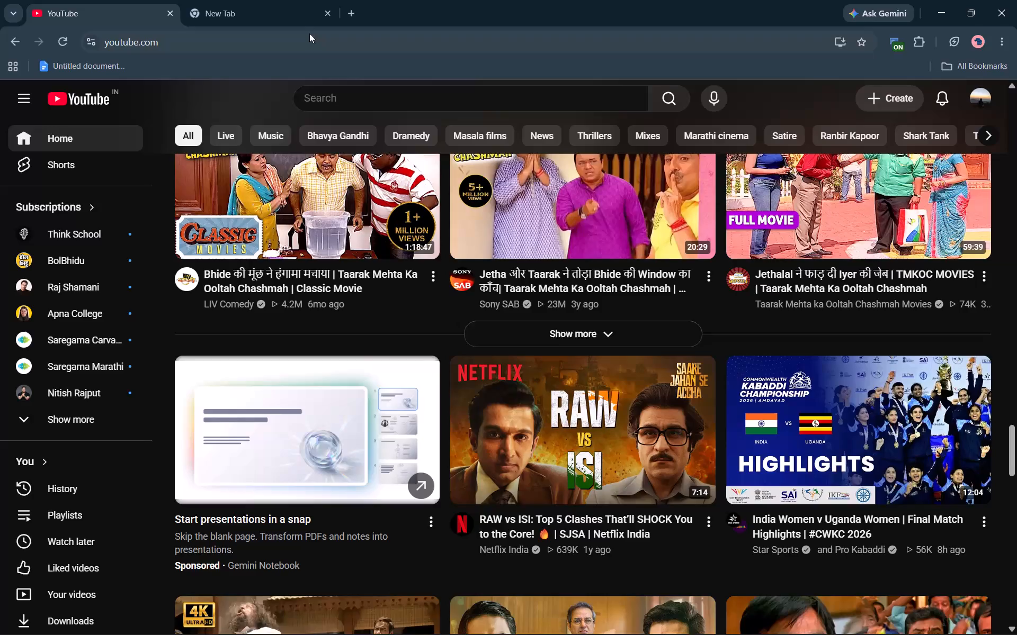
Close the YouTube tab and create a blank Google Docs document from the new tab page.
left_click(293, 15)
left_click(173, 16)
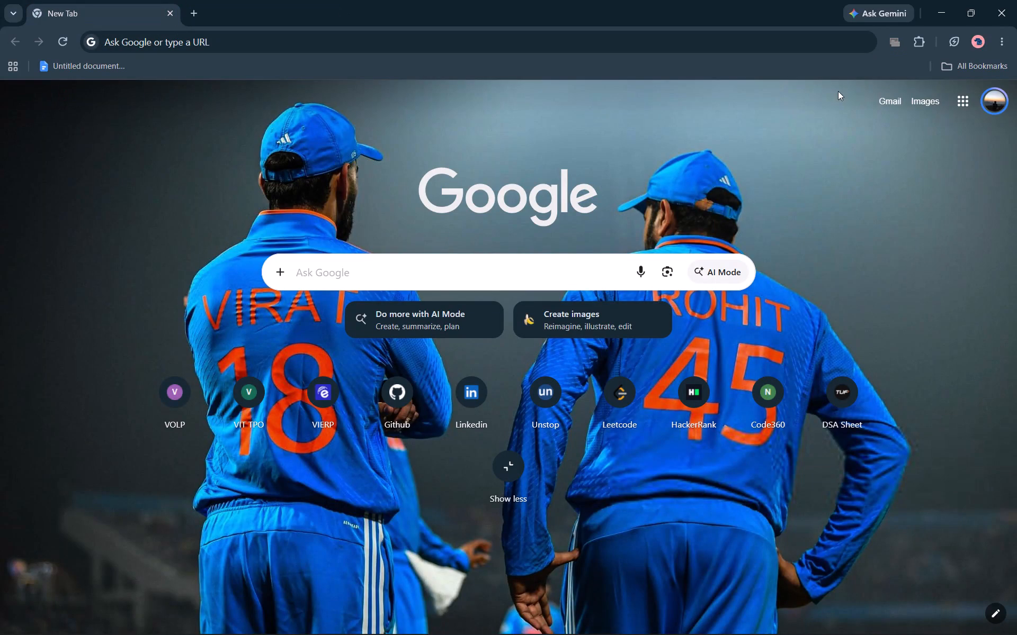
left_click(968, 104)
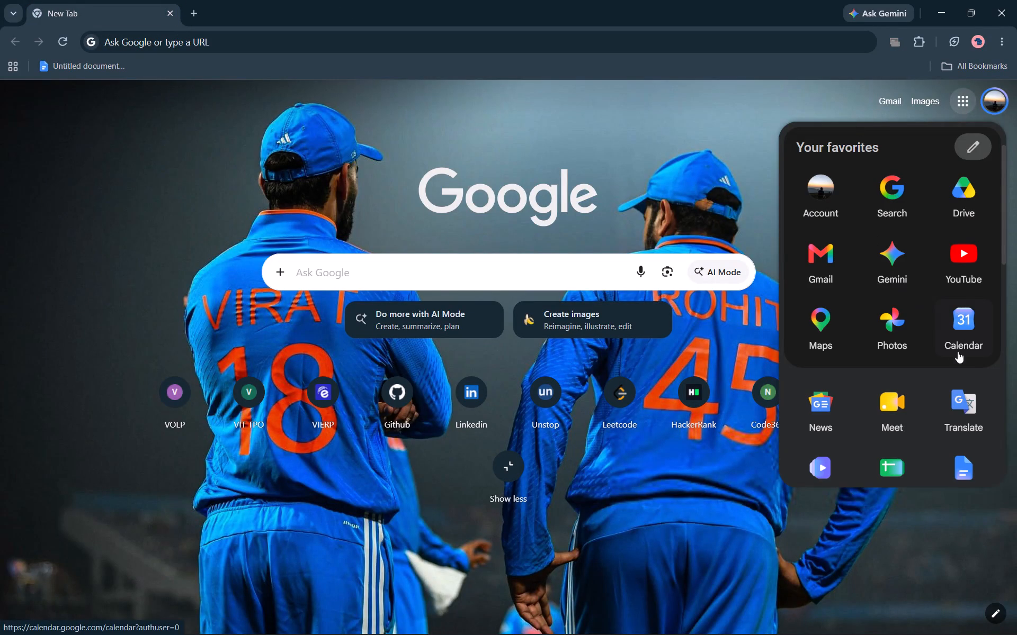
scroll(949, 381, "down", 1)
left_click(975, 329)
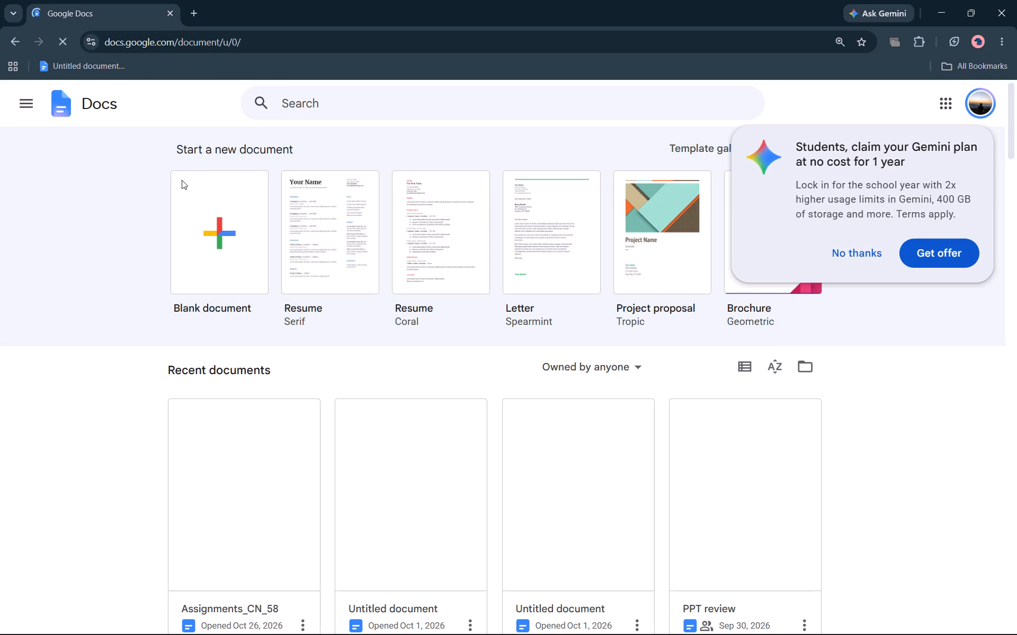
left_click(245, 233)
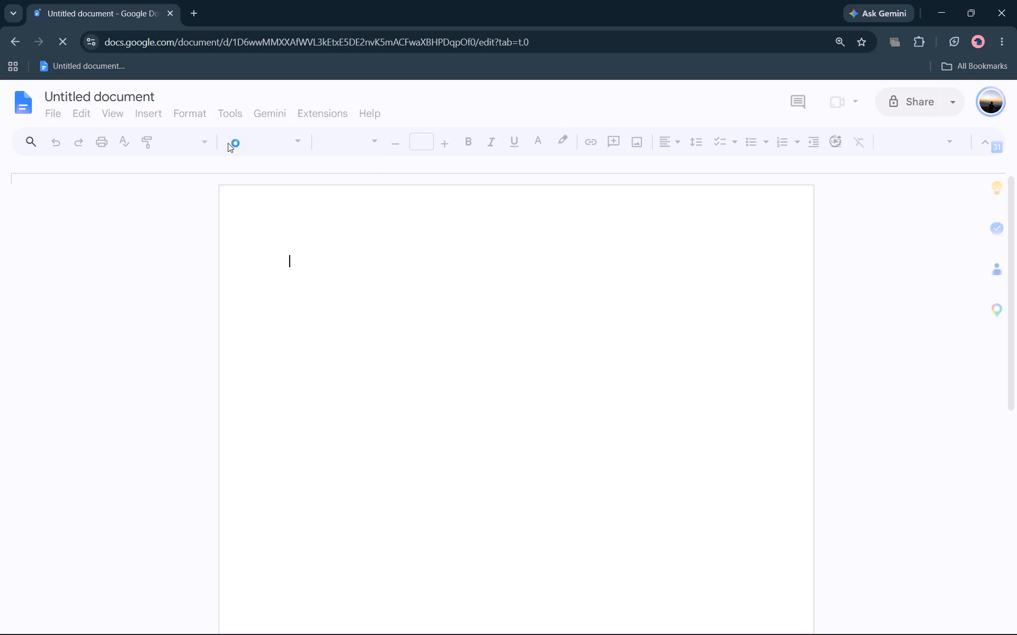
Rename the document as End-Sem Written.
left_click(128, 90)
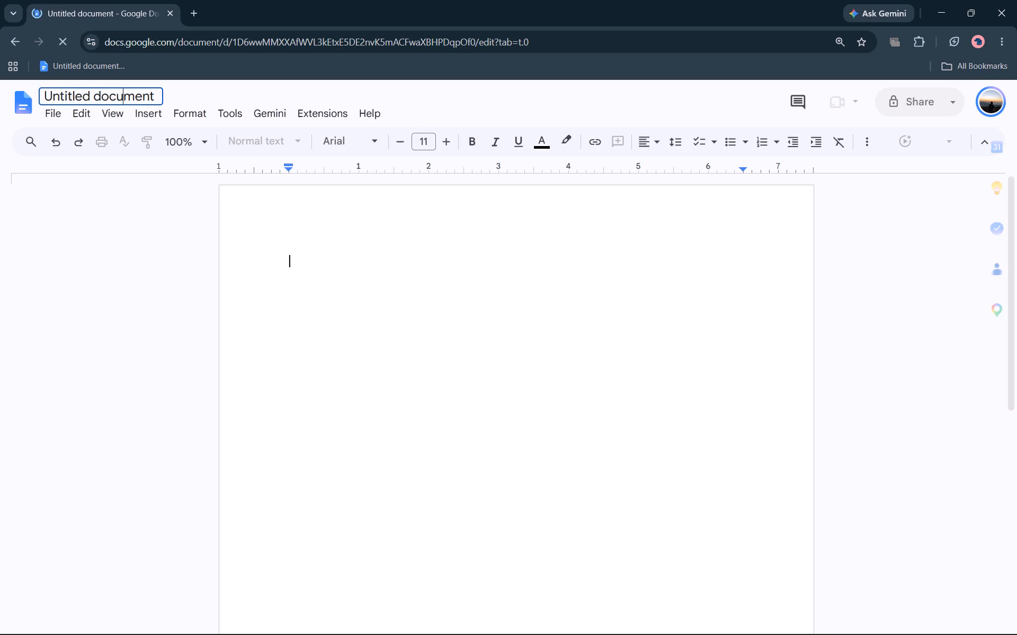
key("ctrl+a")
type("Sy")
type("lla")
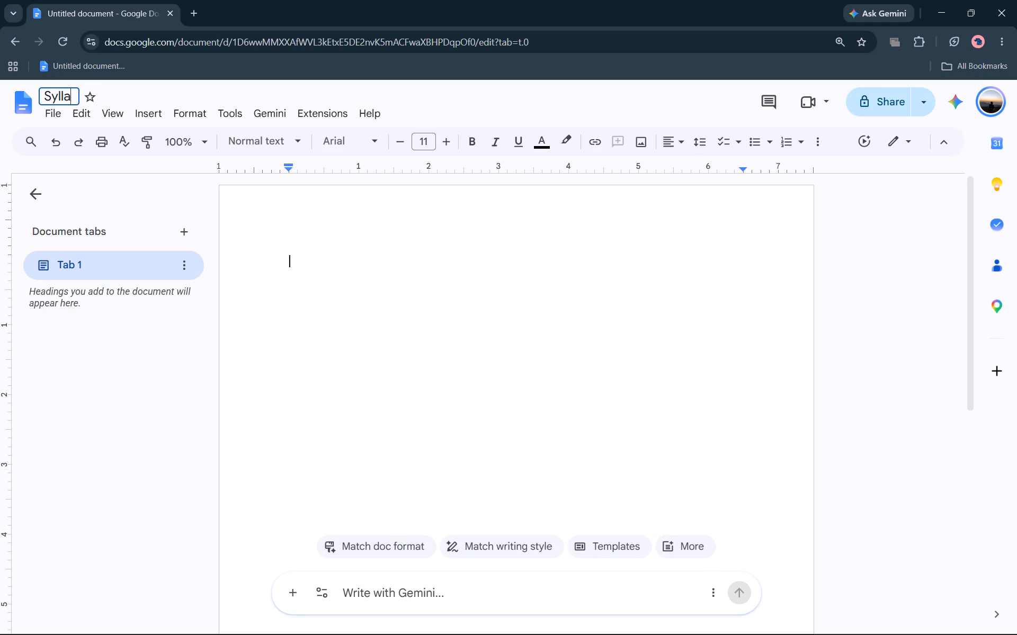
key("BackSpace")
key("BackSpace")
key("BackSpace")
key("BackSpace")
key("BackSpace")
key("BackSpace")
key("BackSpace")
key("BackSpace")
key("BackSpace")
key("BackSpace")
type("End")
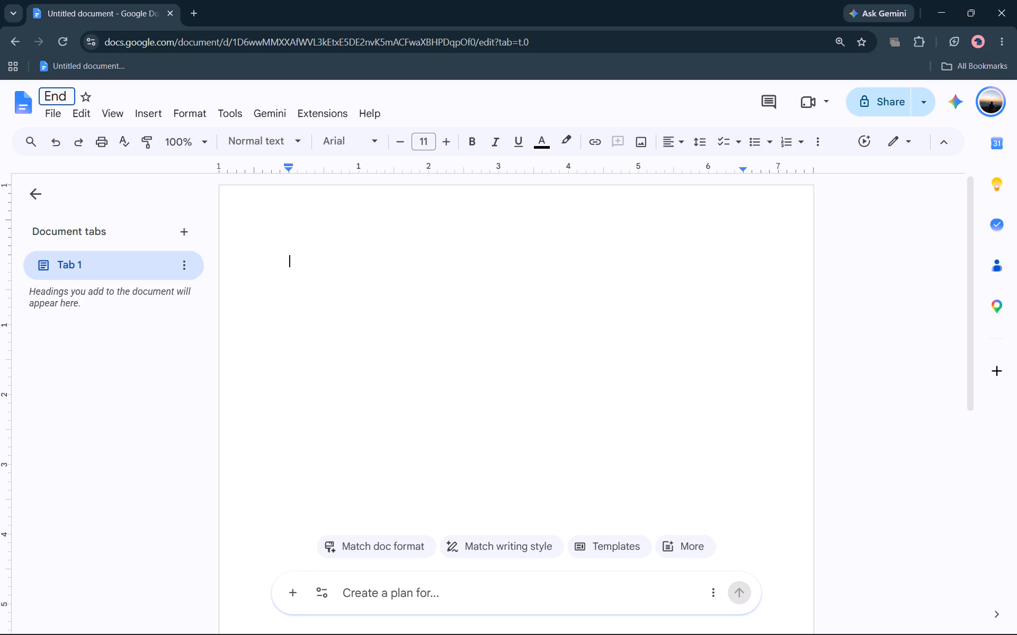
type("-Se")
type("m")
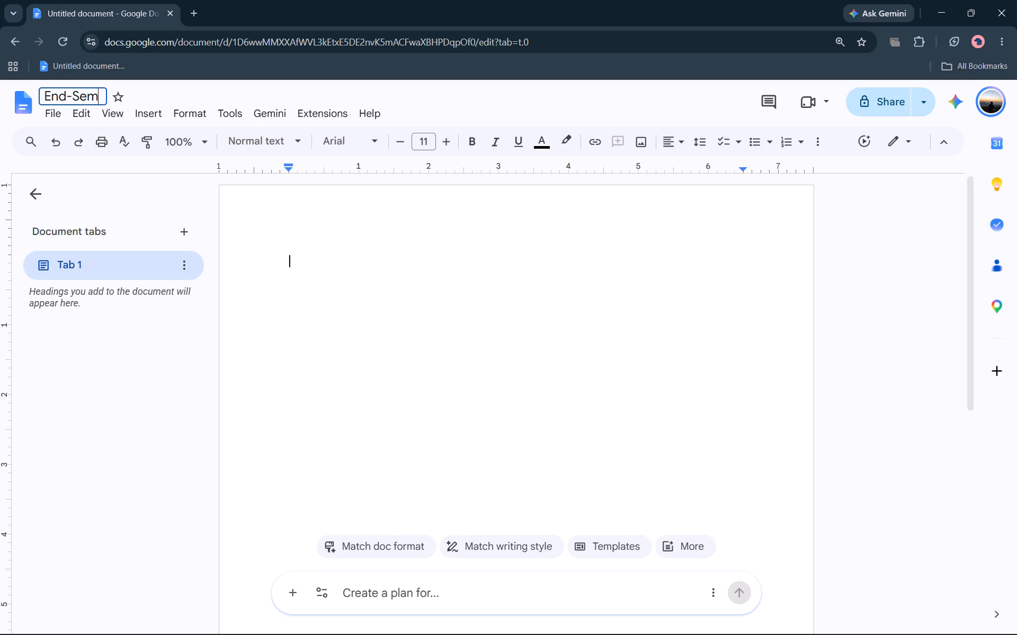
key("space")
key("shift+e")
key("BackSpace")
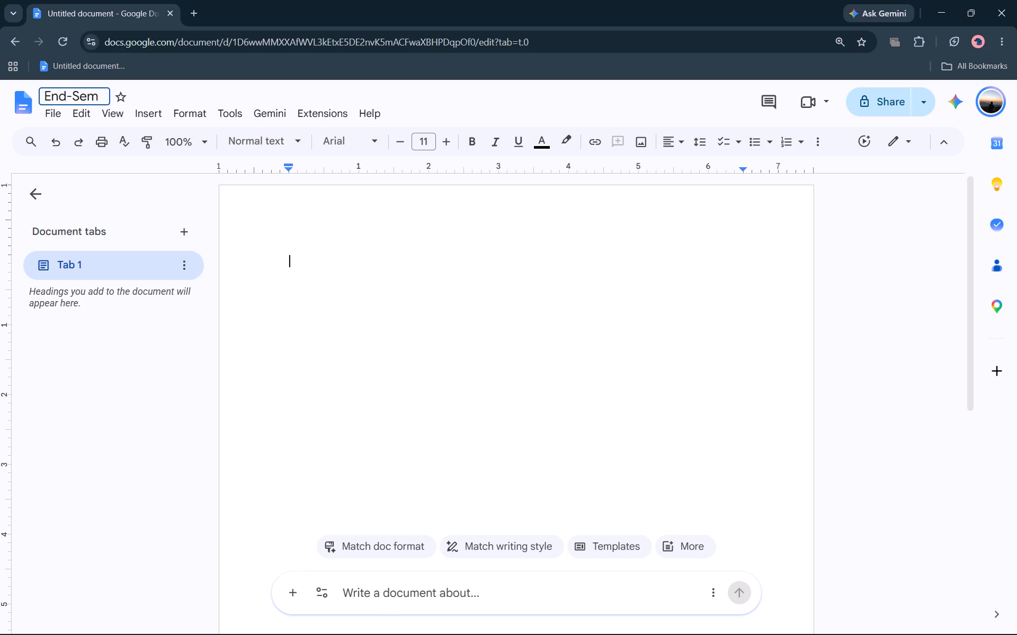
type("Written")
key("Return")
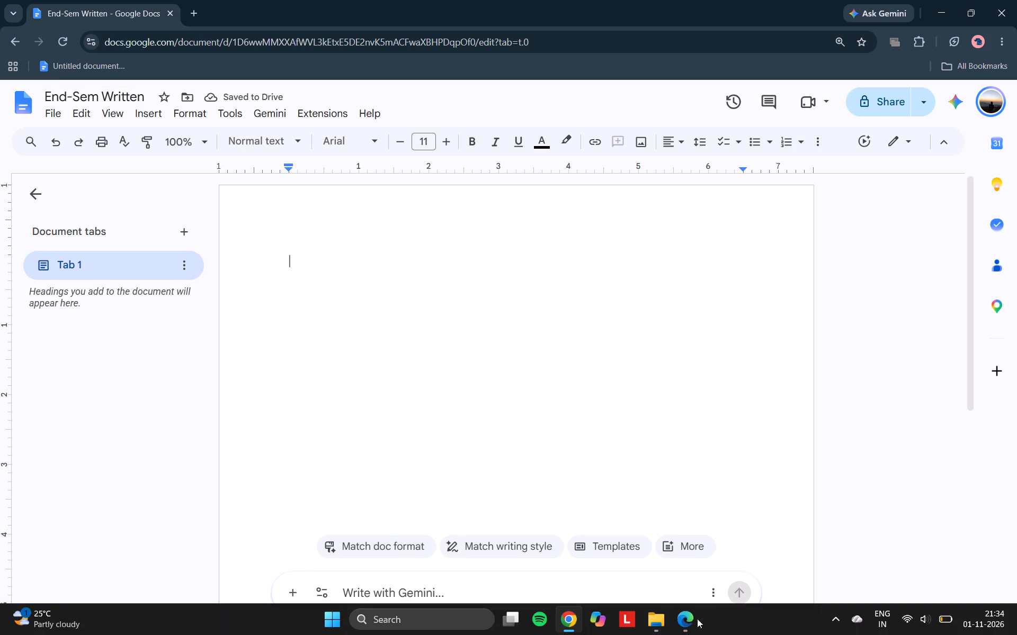
Copy the course title "MDM***: Data Science" from the syllabus PDF in Edge and paste it into the Google Docs document.
left_click(649, 616)
left_click(685, 618)
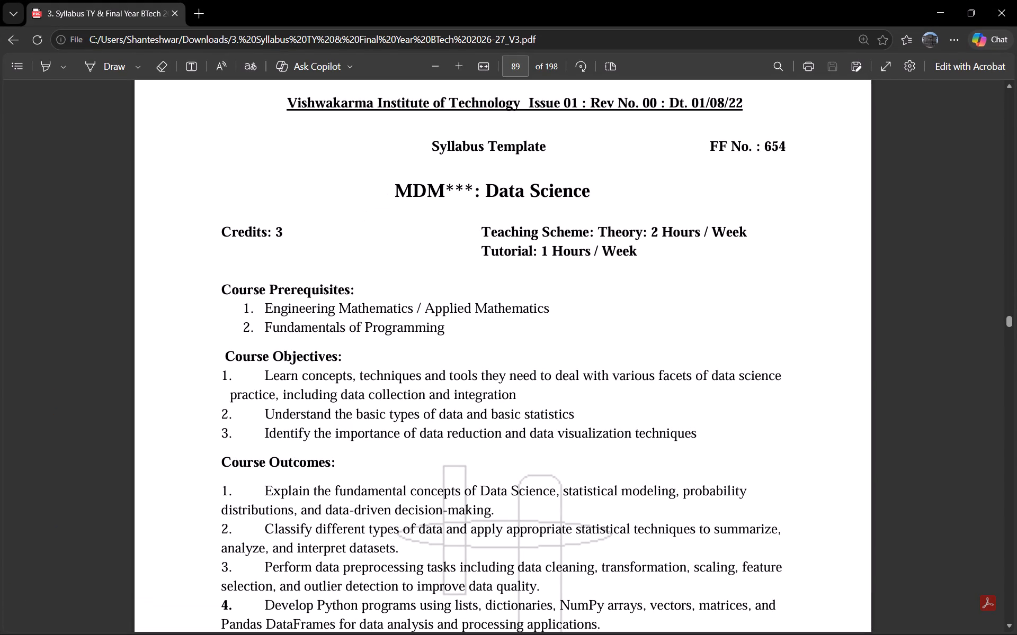
left_click_drag(392, 186, 601, 190)
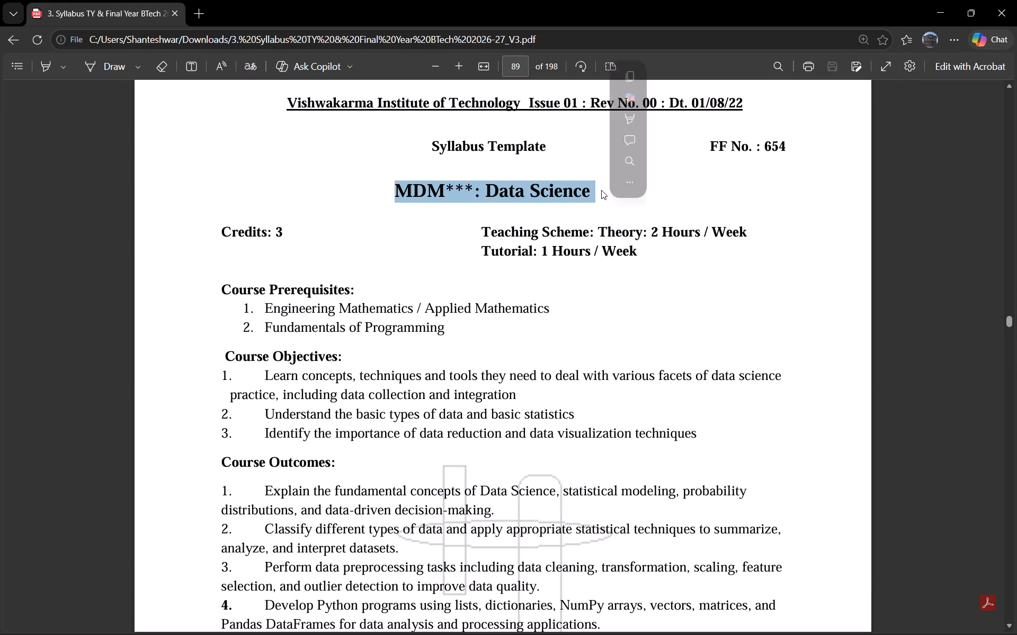
key("ctrl+c")
key("alt+Tab")
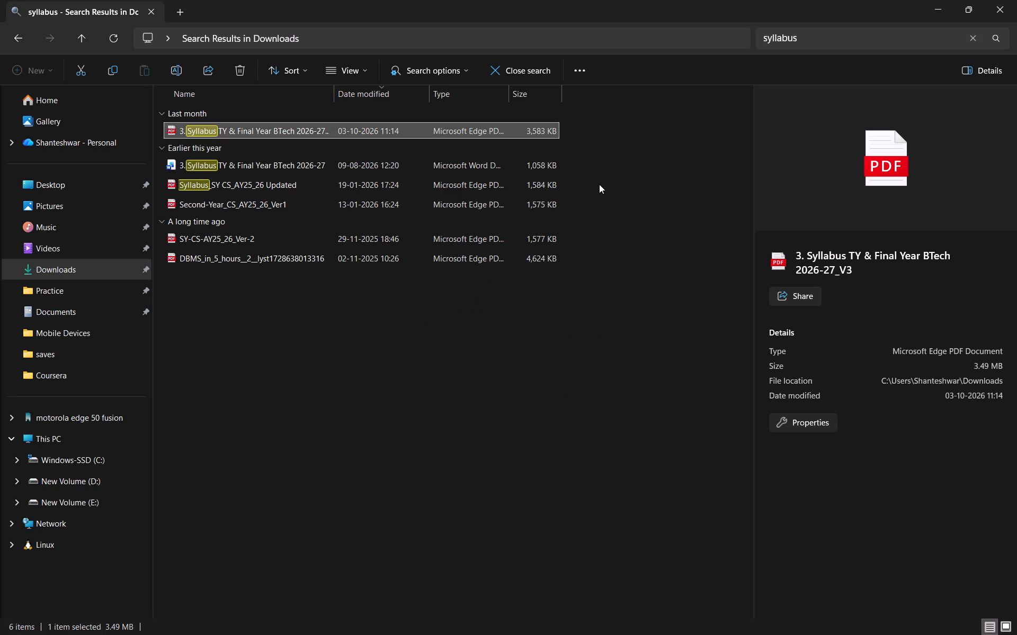
key("alt+Tab")
key("alt+Tab")
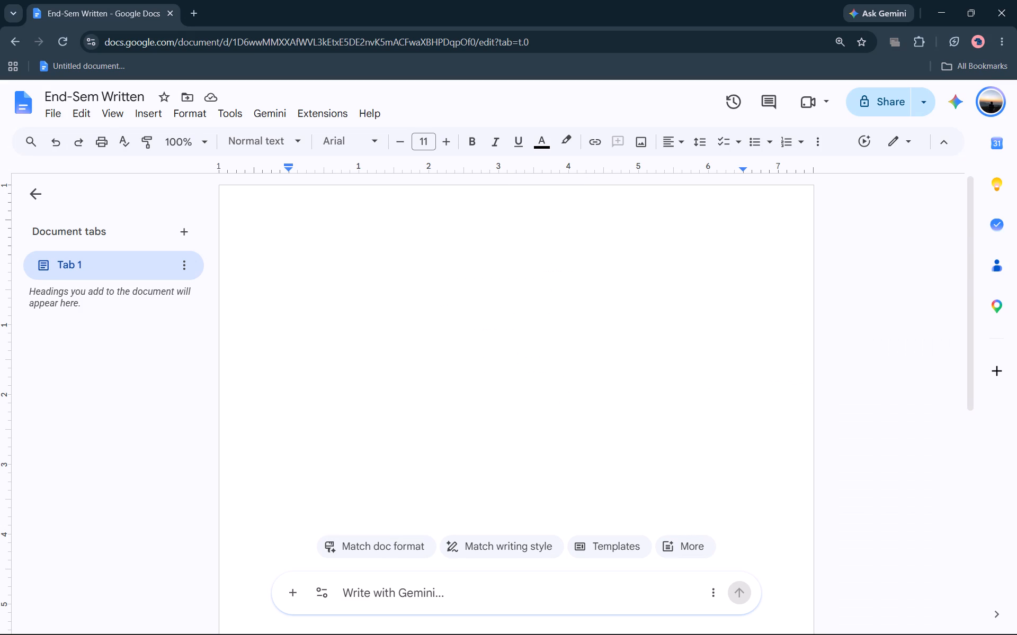
key("ctrl+v")
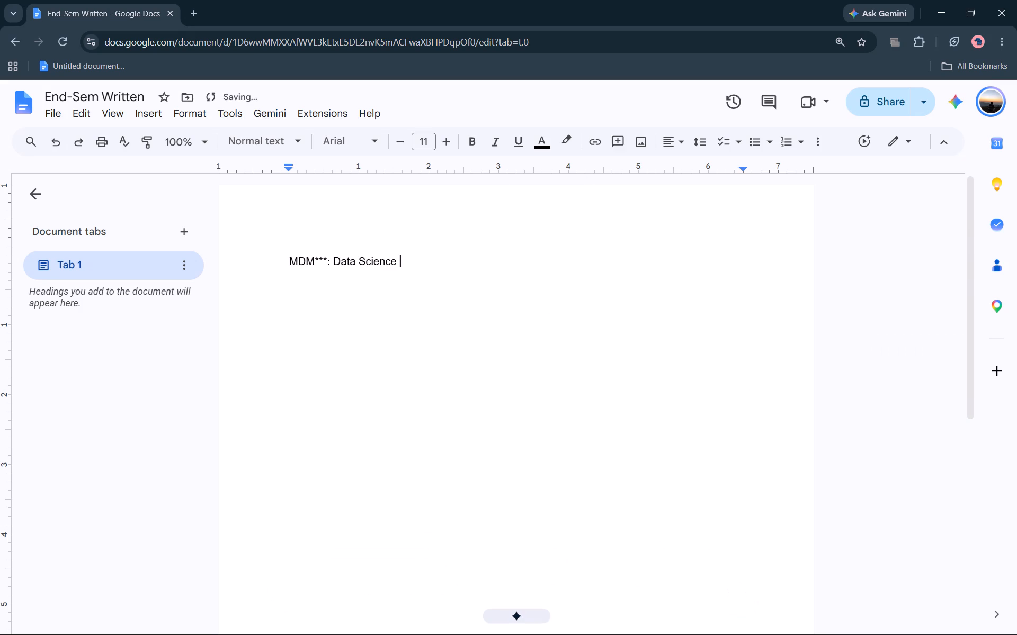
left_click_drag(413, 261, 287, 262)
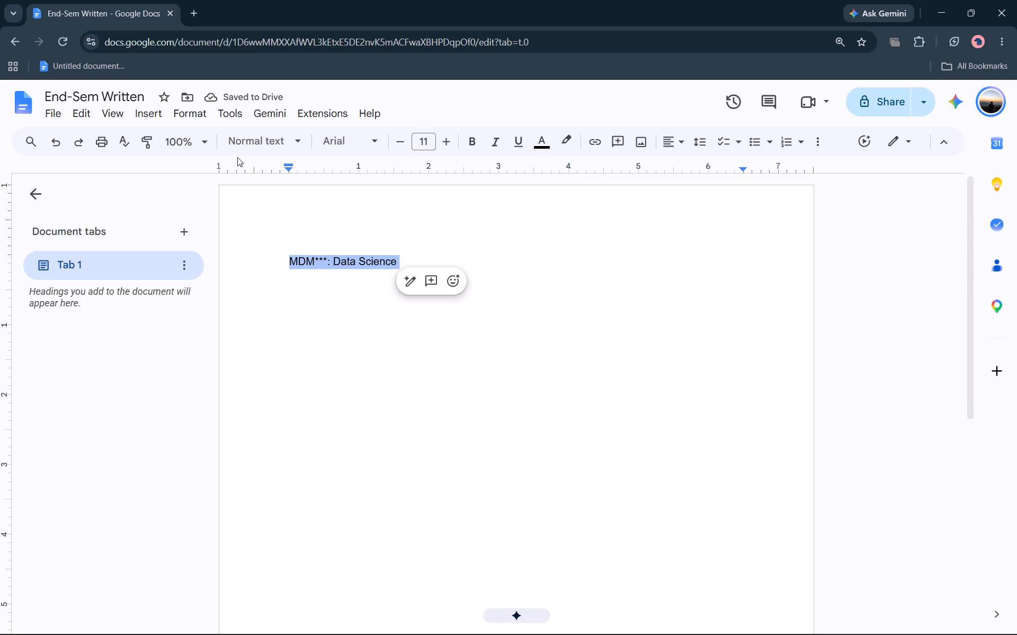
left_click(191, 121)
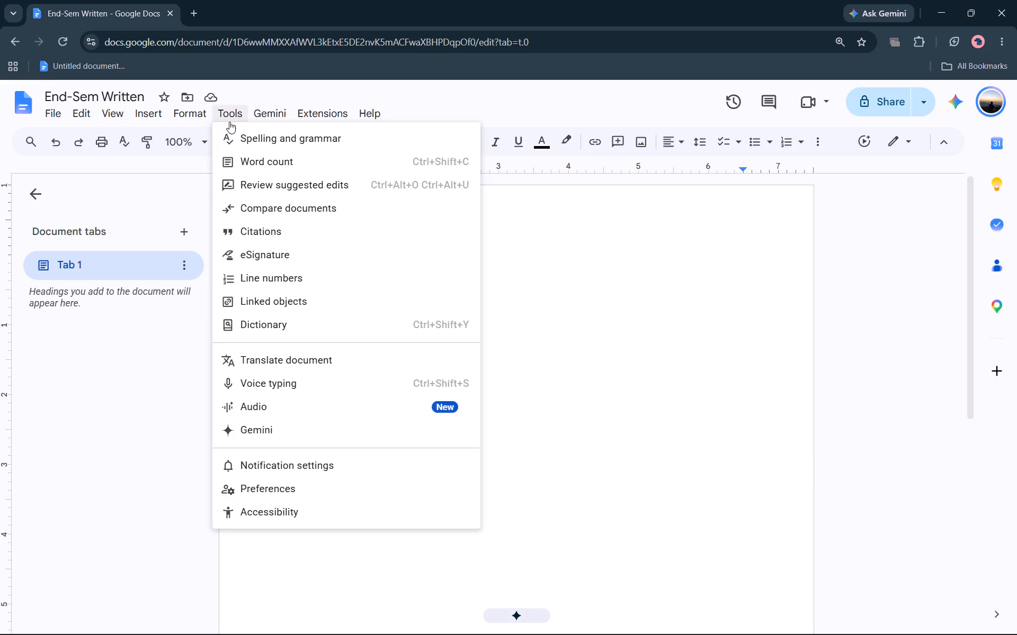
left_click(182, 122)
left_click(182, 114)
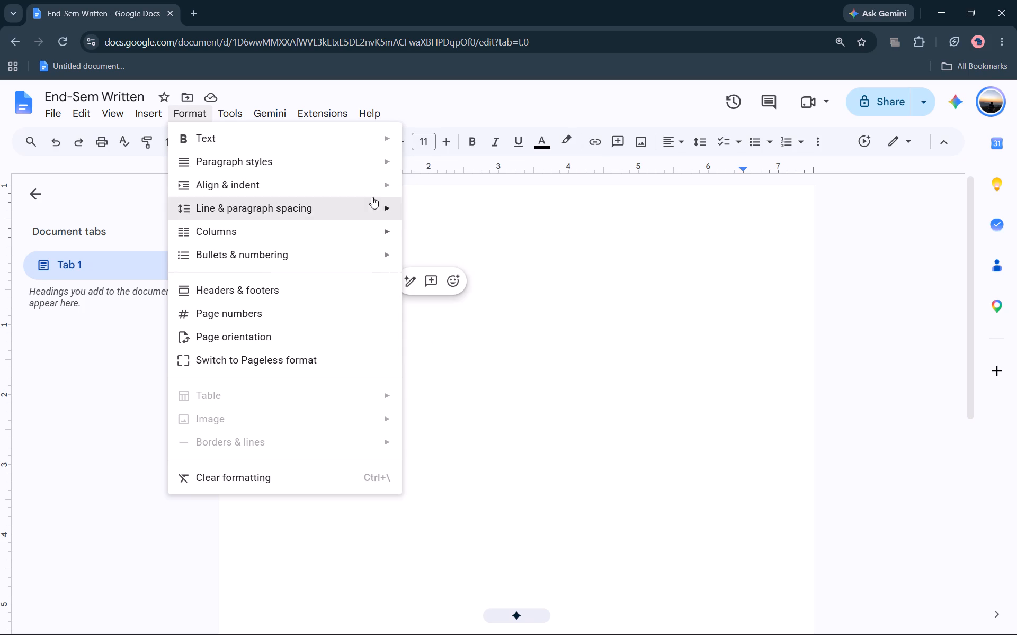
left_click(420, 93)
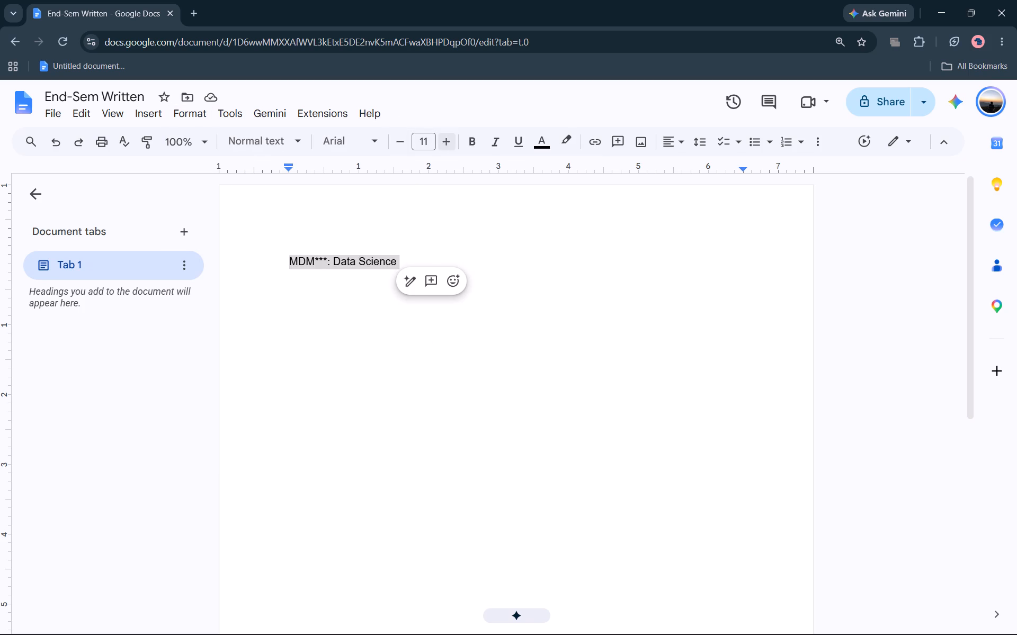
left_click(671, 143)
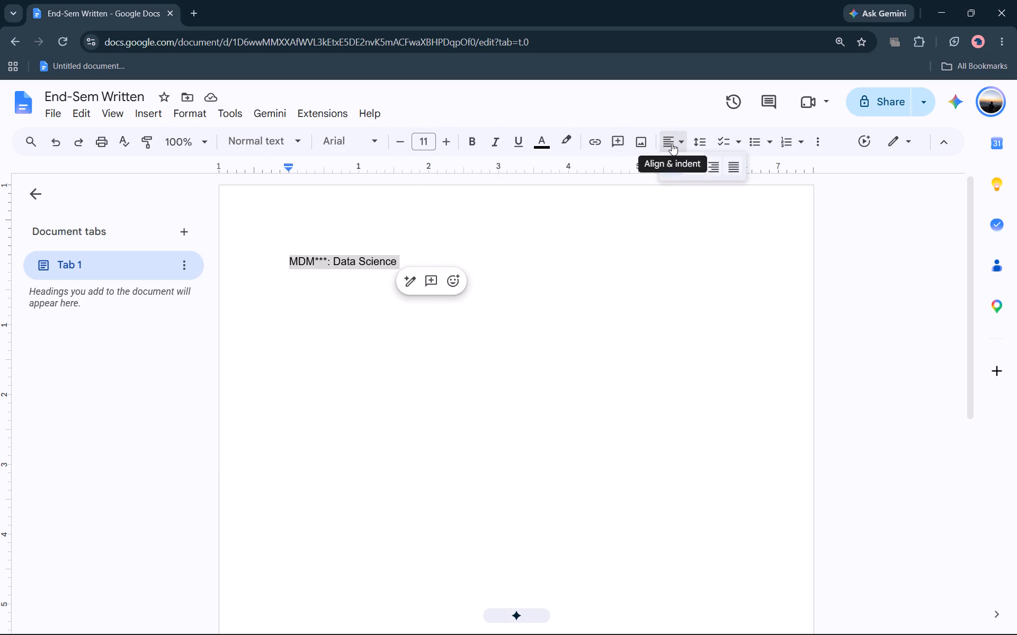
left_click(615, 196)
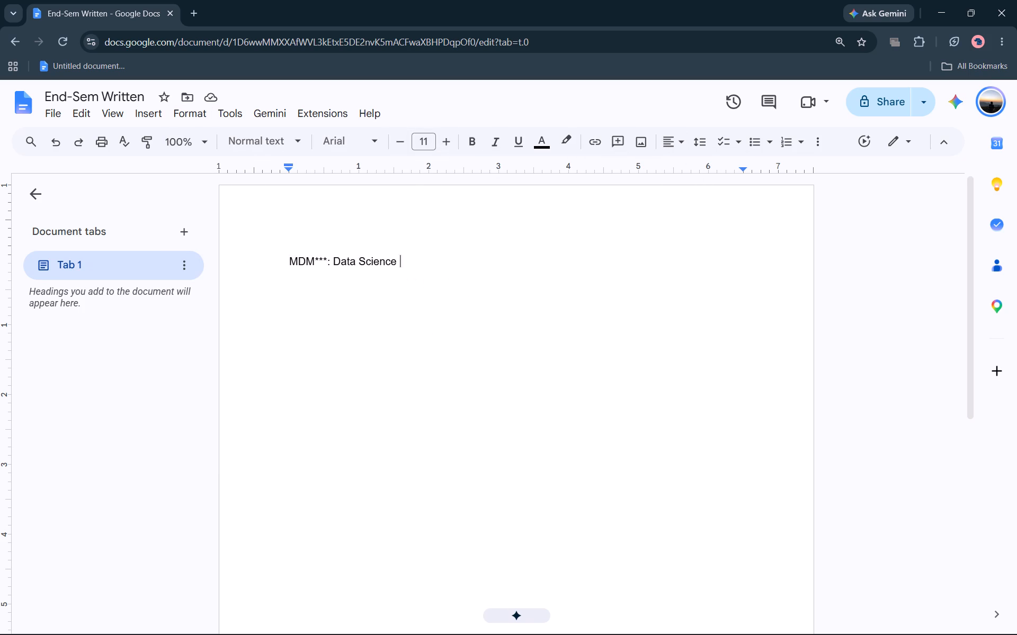
Format the "MDM***: Data Science" line as bold with font size 12.
left_click_drag(385, 257, 242, 243)
left_click(426, 258)
left_click_drag(426, 258, 261, 257)
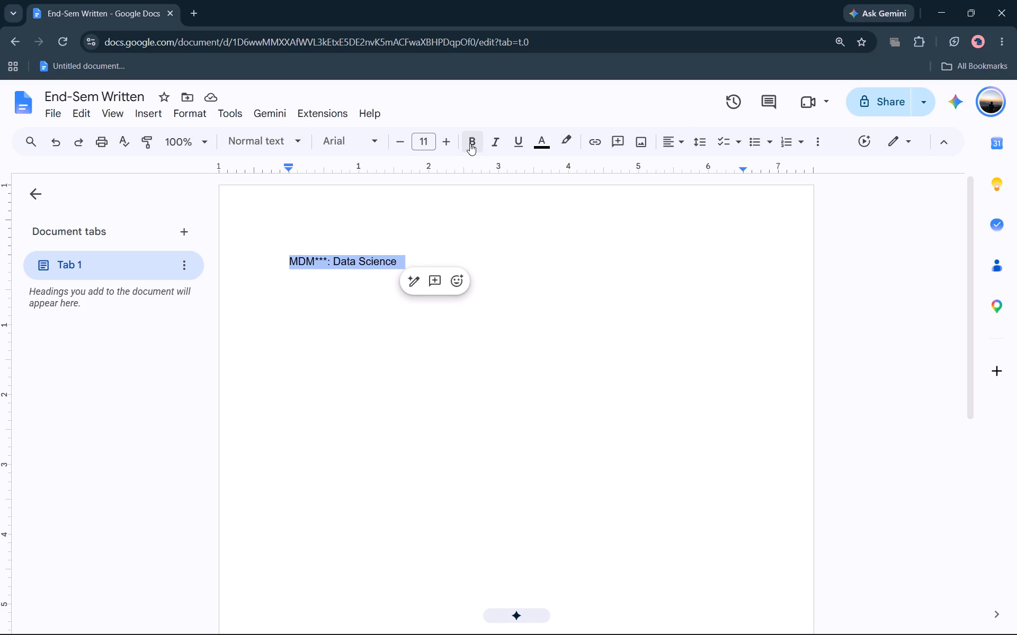
left_click(470, 143)
left_click(421, 147)
left_click(424, 255)
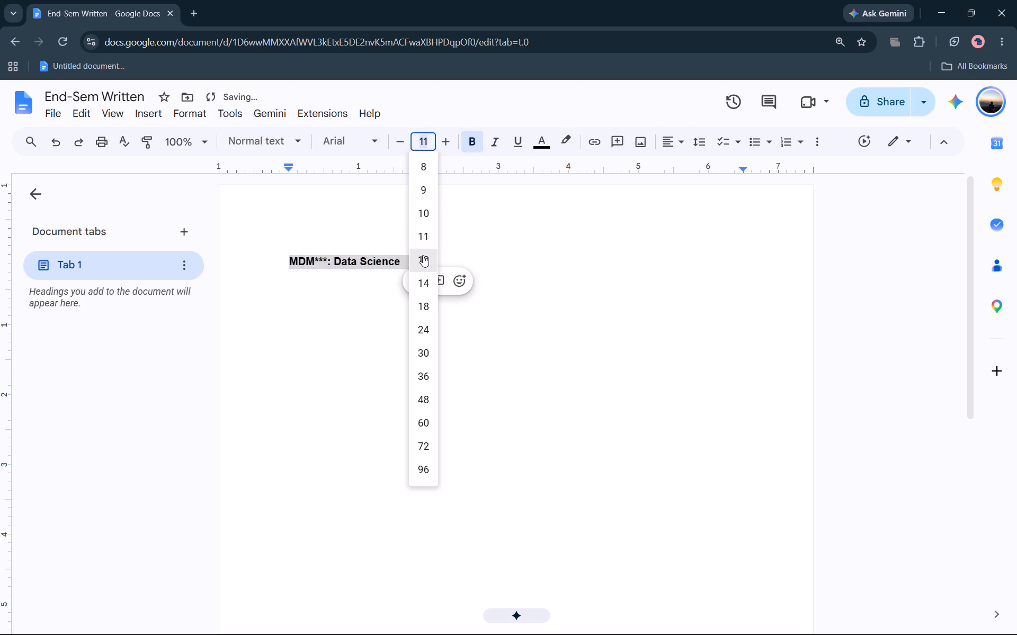
Replace the trailing space after "MDM***: Data Science" with a colon and start a new line below it.
left_click(422, 261)
key("BackSpace")
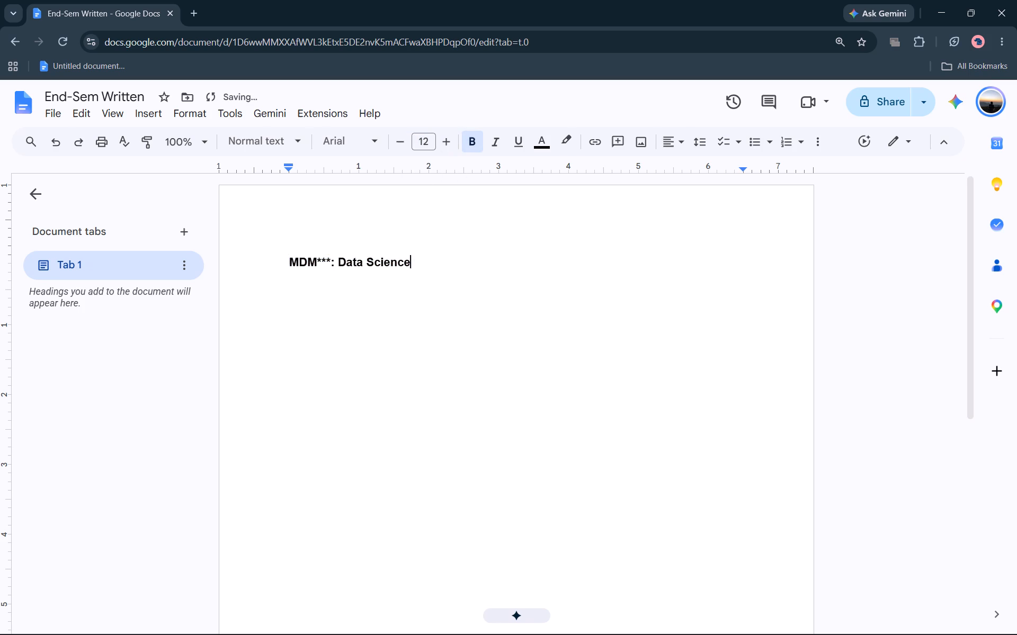
key("shift+colon")
key("Return")
Copy the Data Science contents from "Section 1: Topics/Contents" through the end of UNIT- VI in the syllabus PDF in Edge, and return to Google Docs.
key("alt+Tab")
key("alt+Tab")
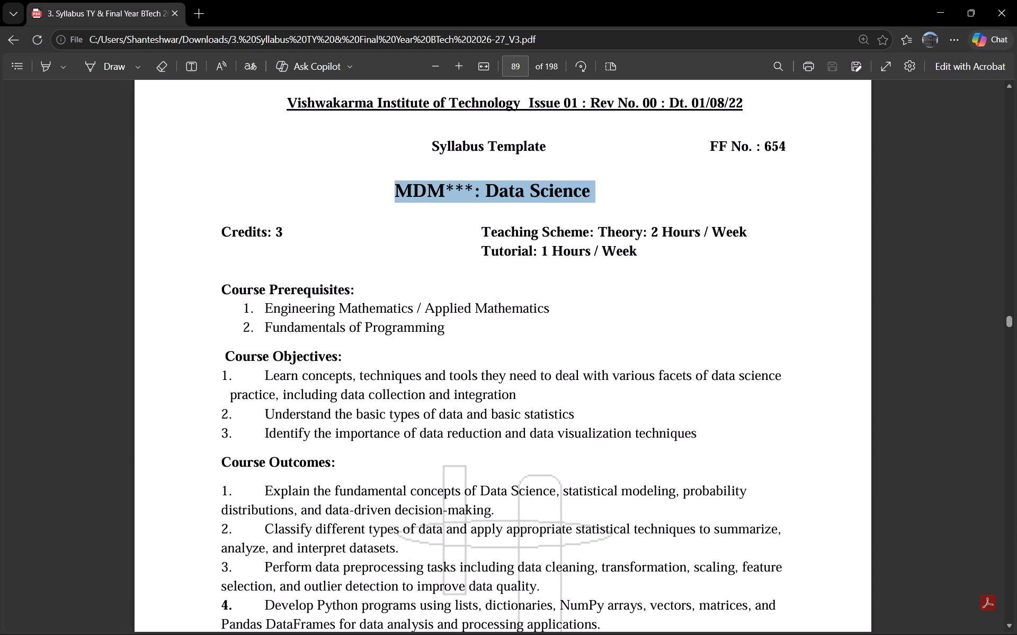
scroll(414, 386, "down", 2)
scroll(214, 197, "down", 1)
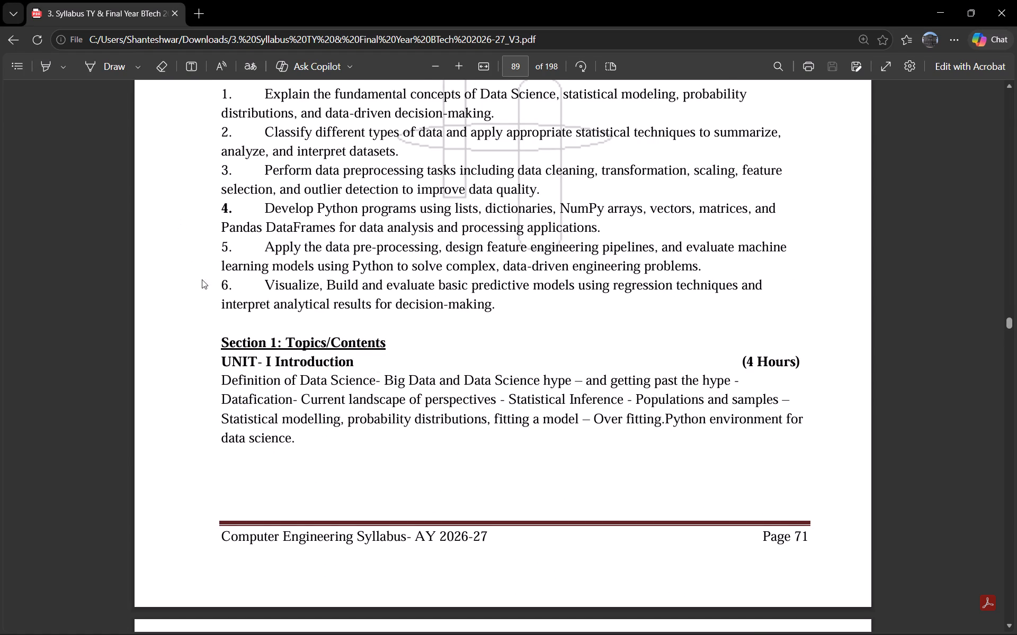
left_click_drag(219, 334, 367, 634)
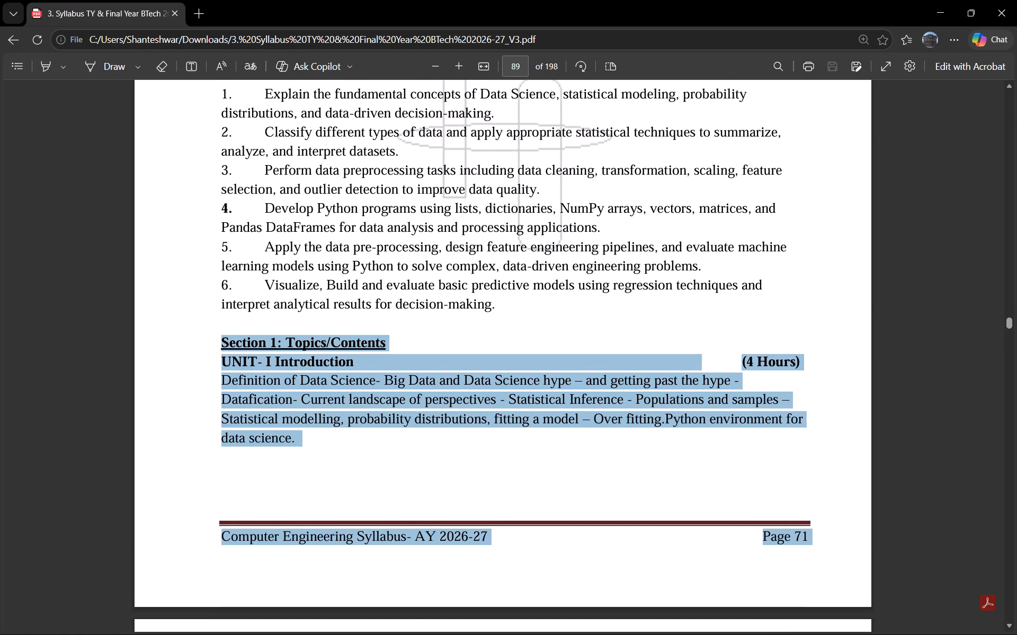
left_click_drag(367, 634, 310, 443)
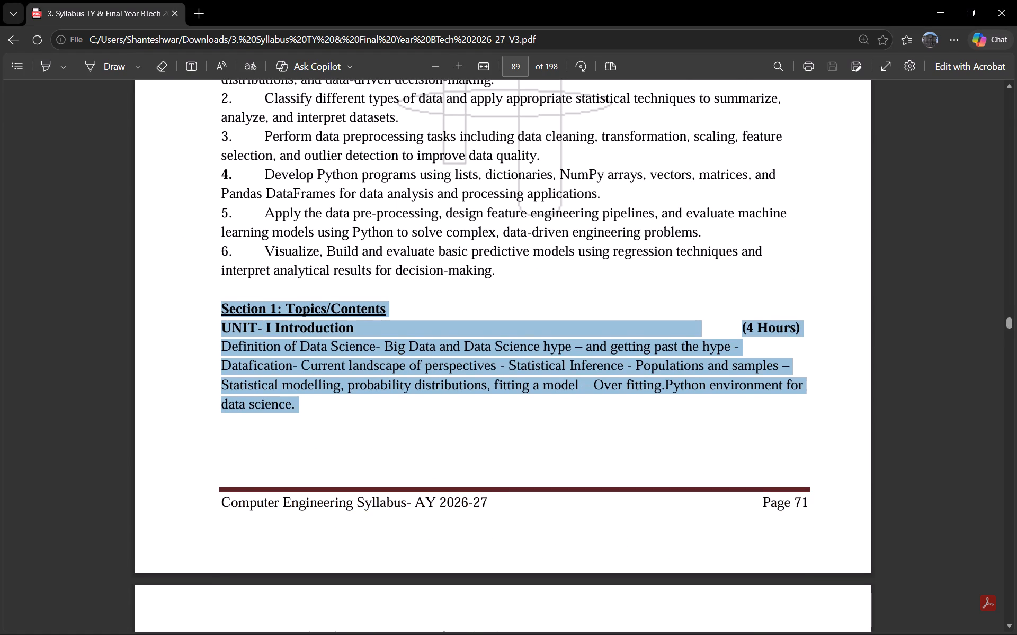
left_click_drag(310, 443, 297, 634)
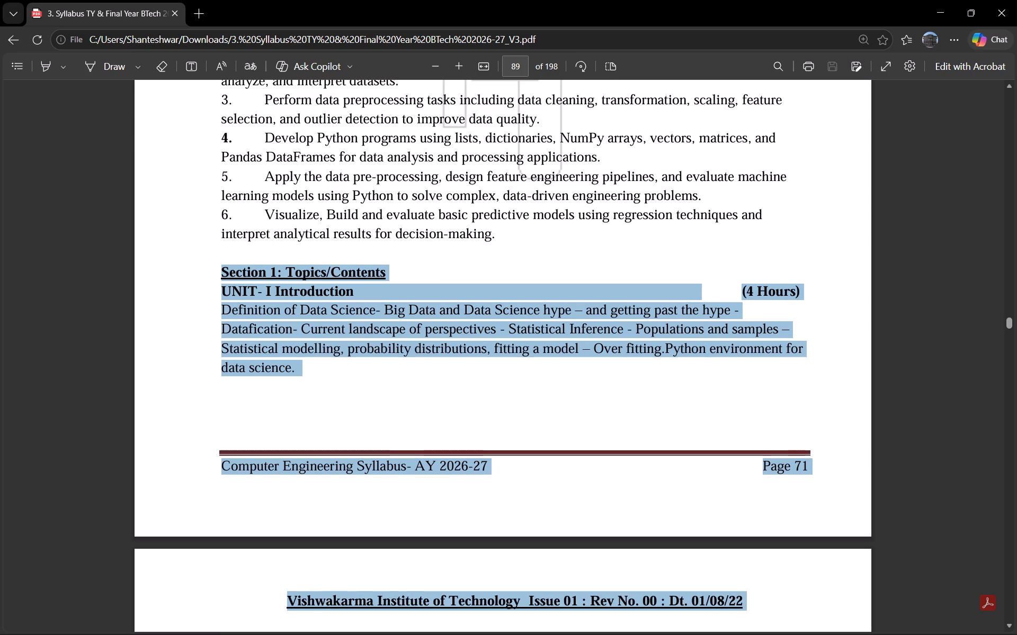
left_click_drag(297, 634, 273, 634)
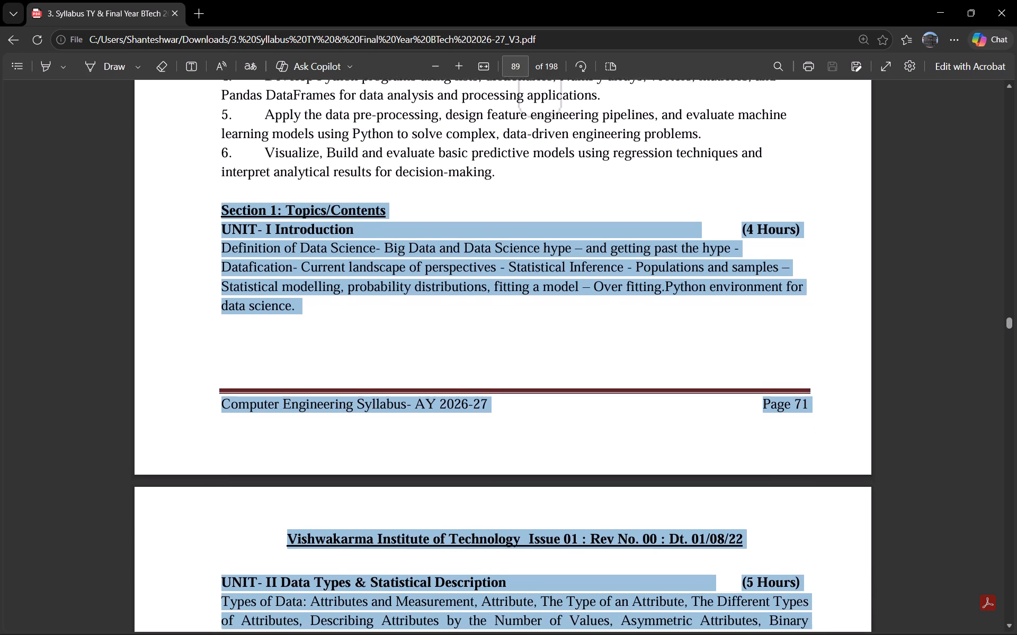
left_click_drag(273, 634, 316, 634)
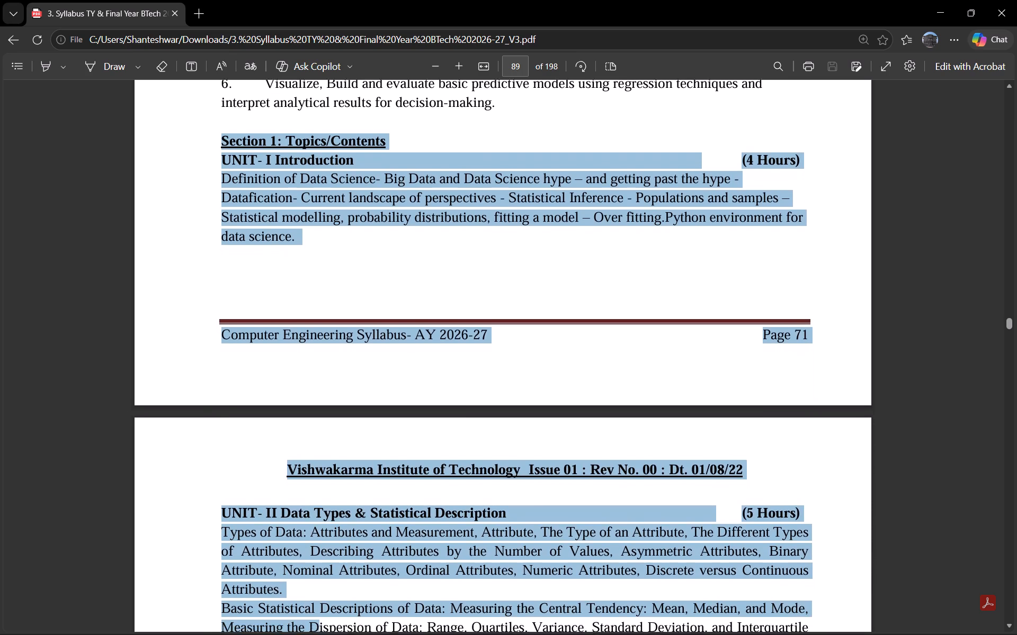
left_click_drag(316, 634, 323, 634)
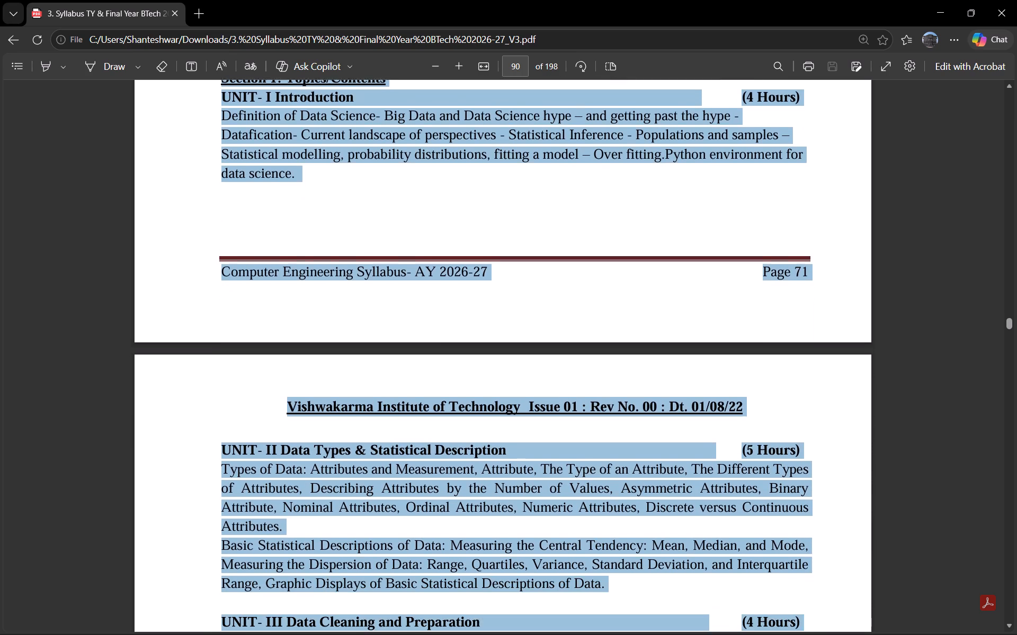
left_click_drag(323, 634, 323, 634)
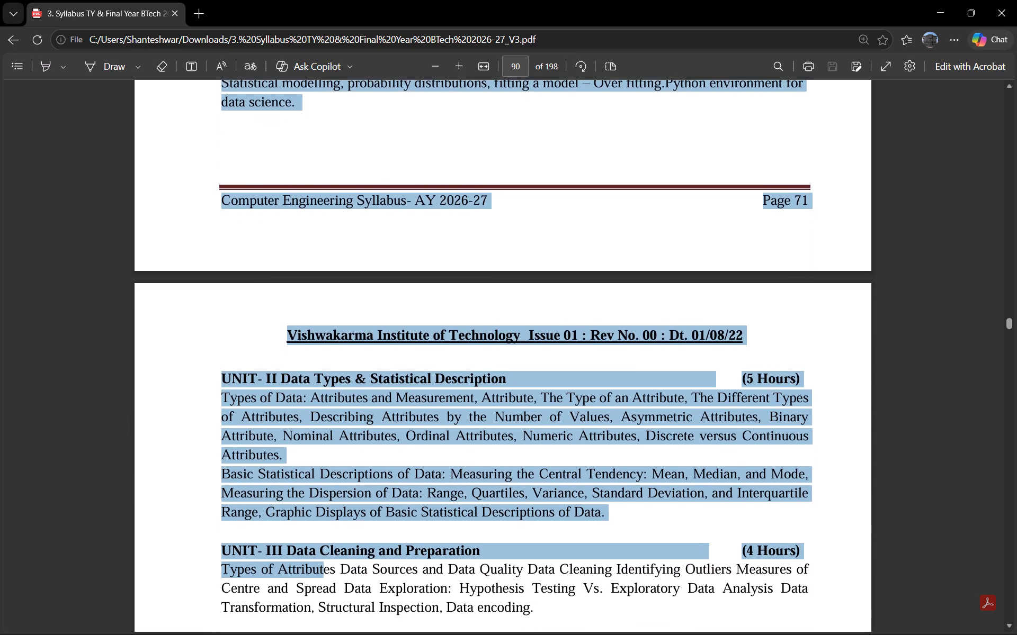
left_click_drag(323, 634, 326, 634)
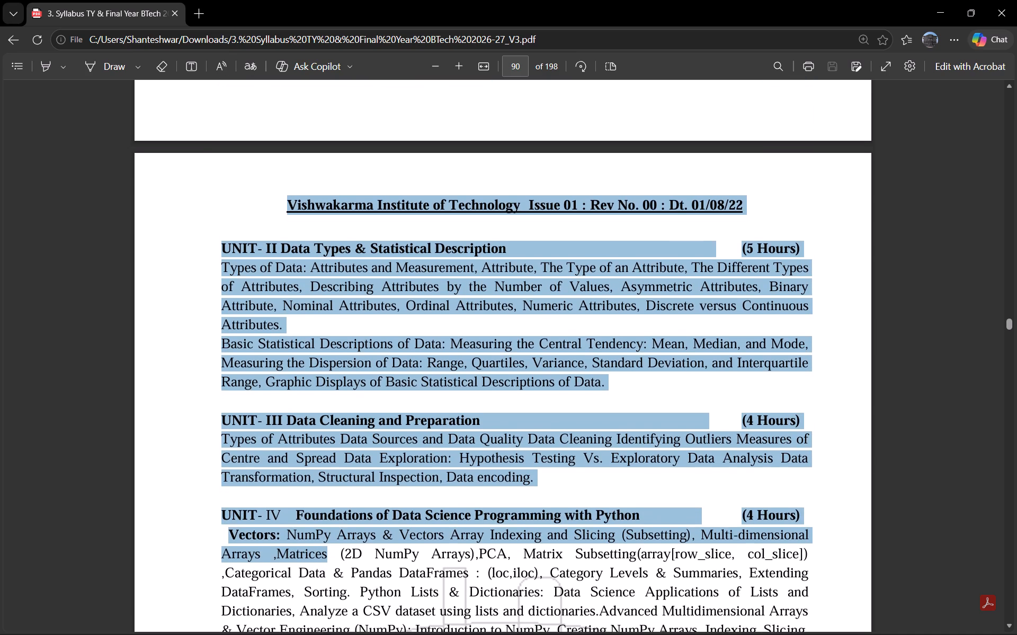
left_click_drag(326, 634, 398, 634)
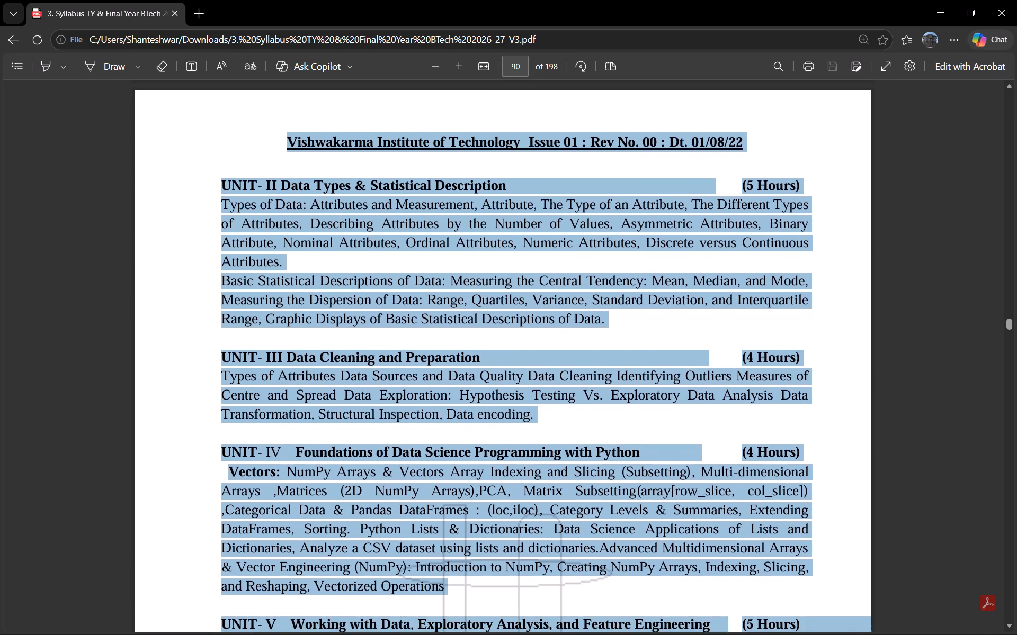
left_click_drag(398, 634, 399, 634)
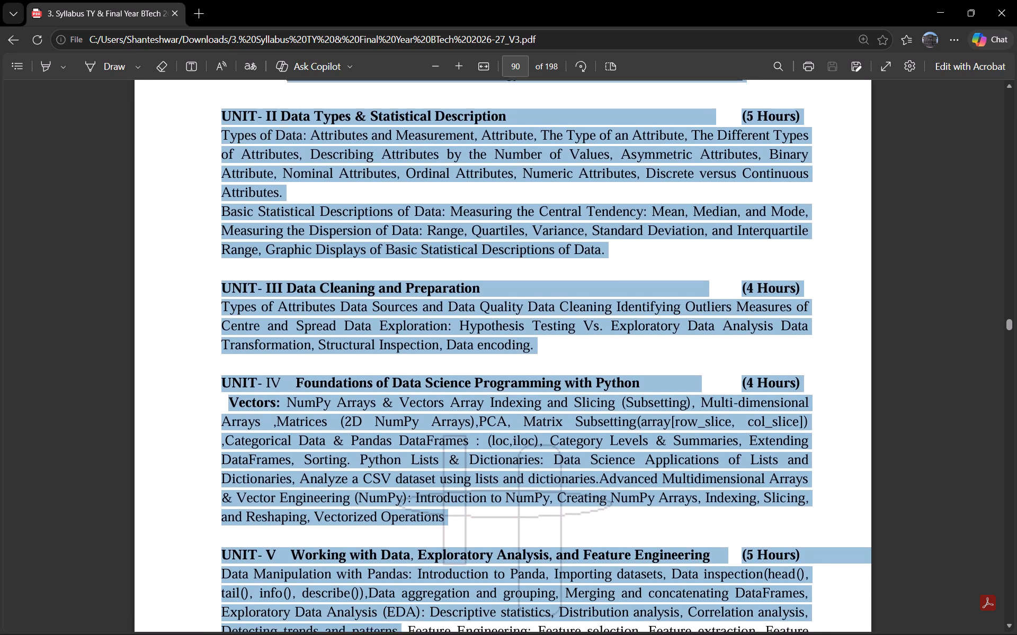
left_click_drag(399, 634, 384, 634)
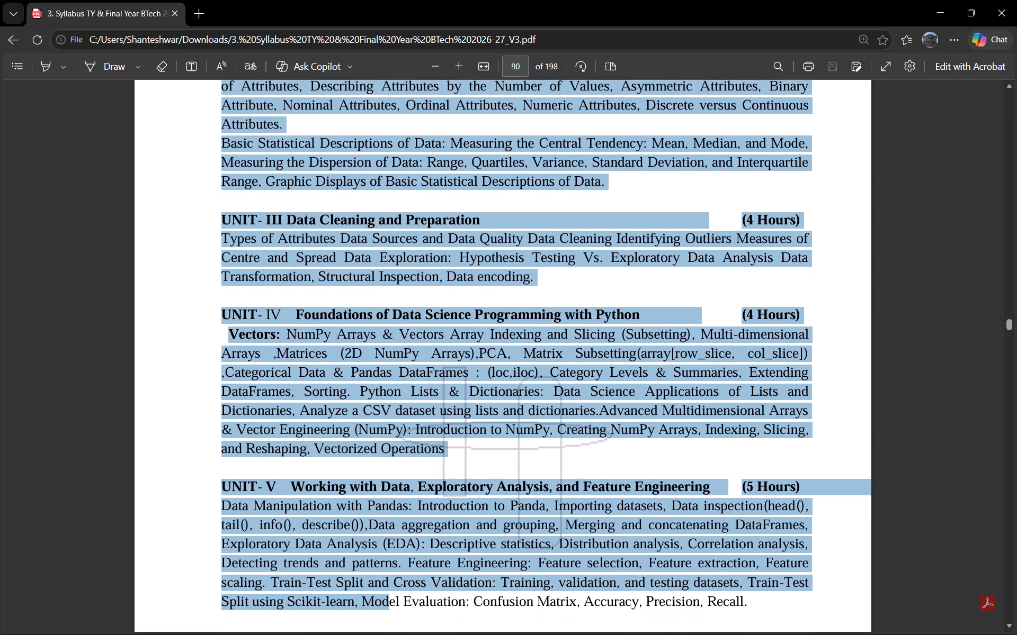
left_click_drag(384, 634, 383, 634)
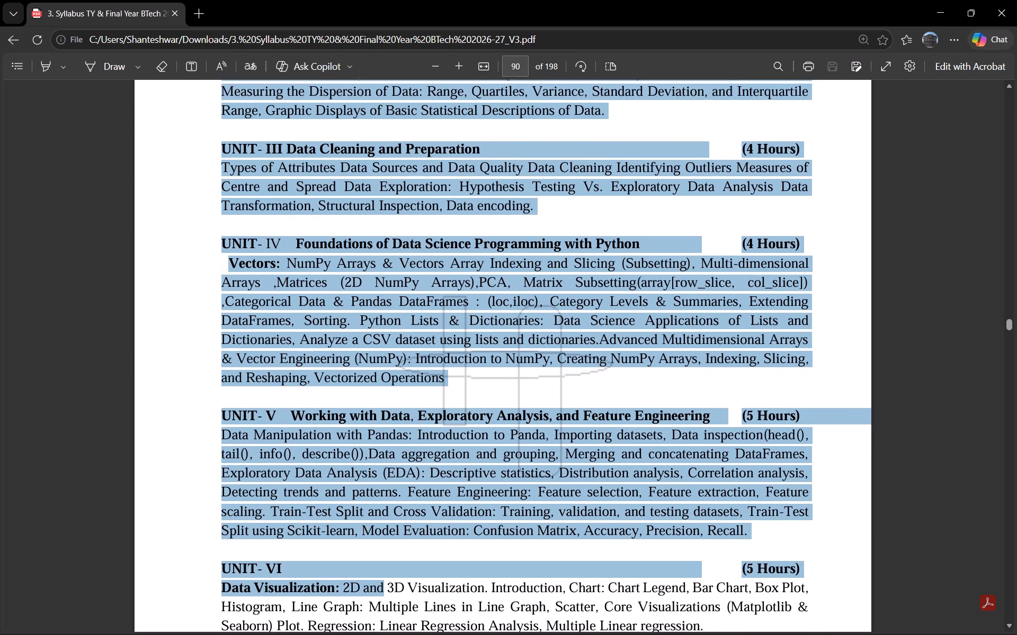
left_click_drag(383, 634, 734, 634)
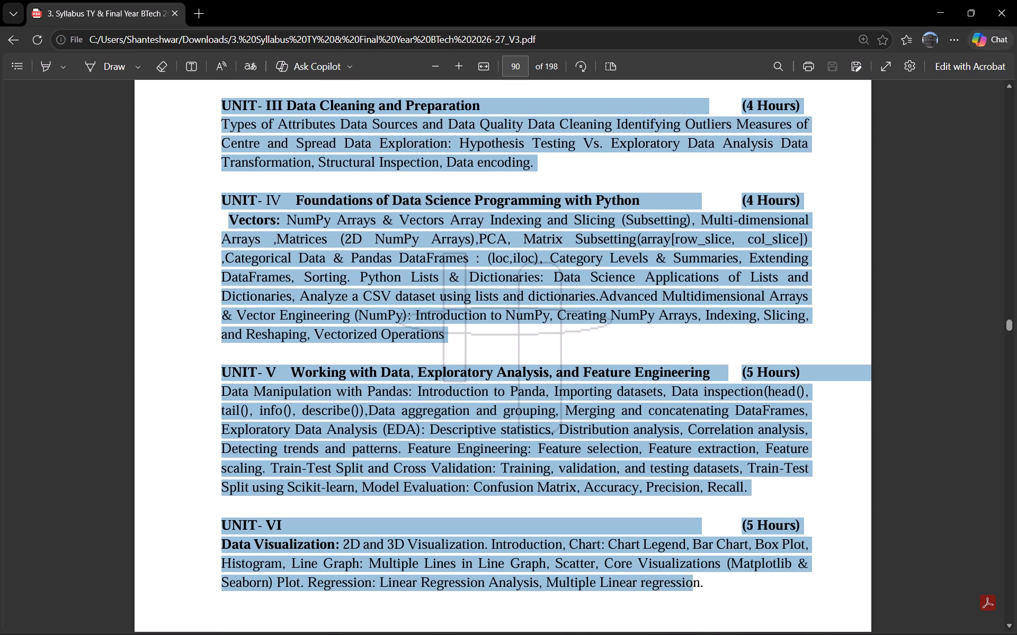
left_click_drag(734, 634, 801, 605)
key("ctrl+c")
key("alt+Tab")
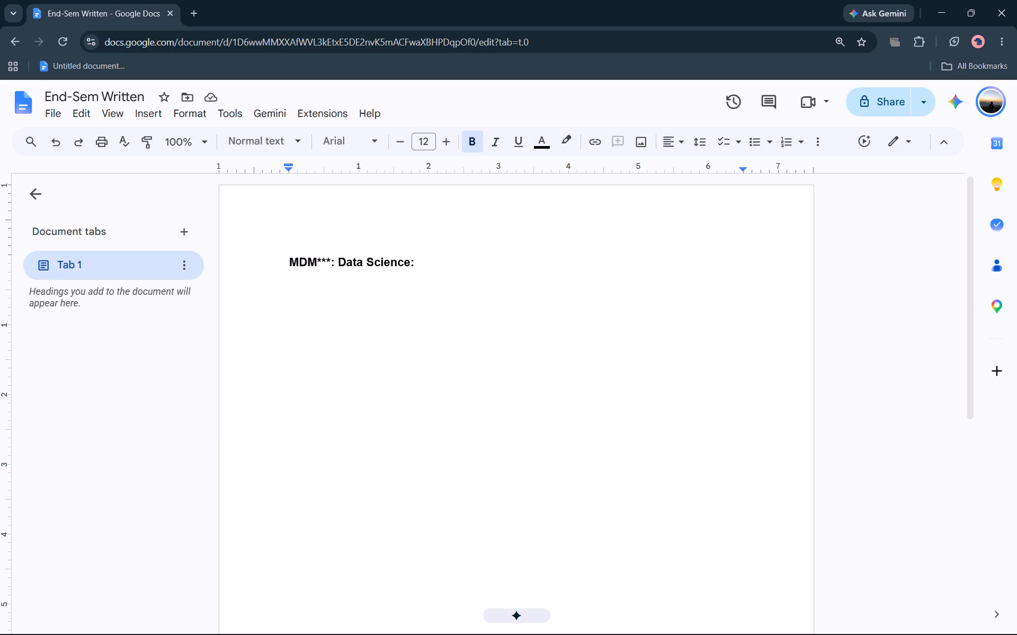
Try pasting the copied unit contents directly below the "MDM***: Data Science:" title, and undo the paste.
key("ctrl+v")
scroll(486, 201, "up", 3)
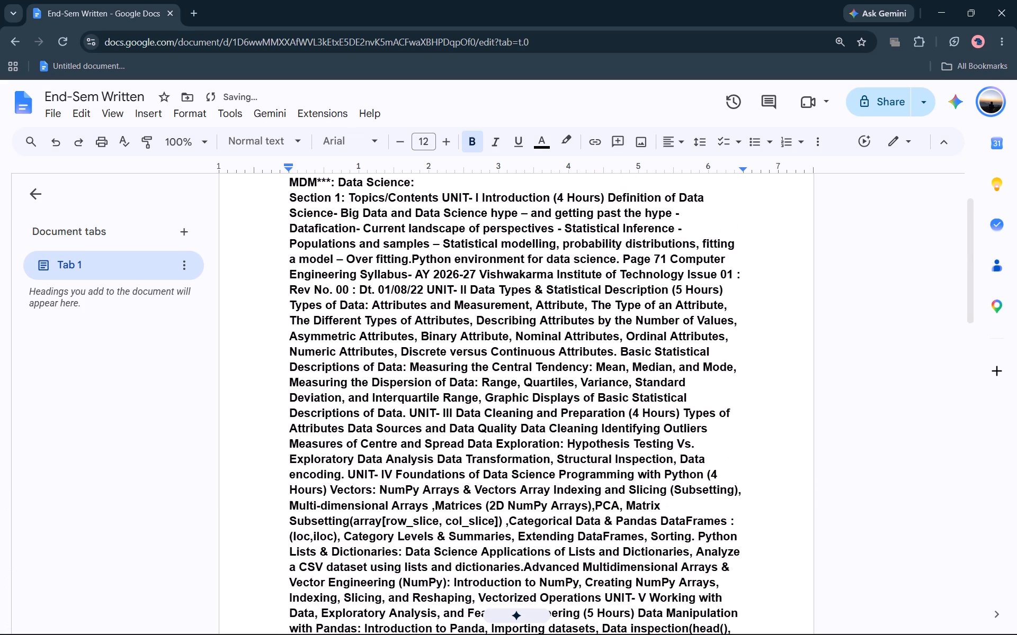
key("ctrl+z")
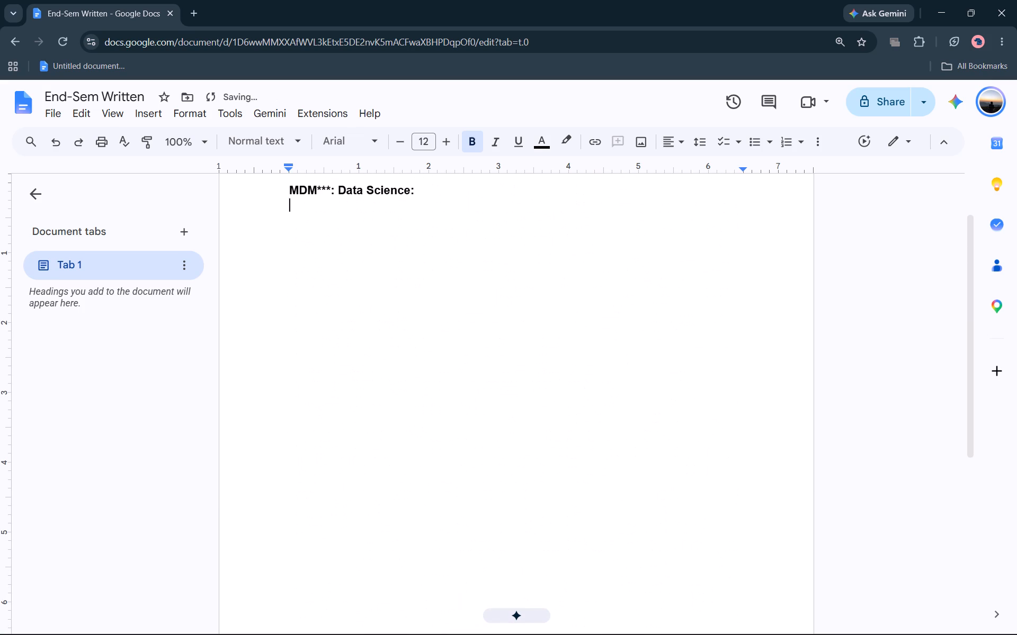
Add another empty line below the "MDM***: Data Science:" title.
key("Return")
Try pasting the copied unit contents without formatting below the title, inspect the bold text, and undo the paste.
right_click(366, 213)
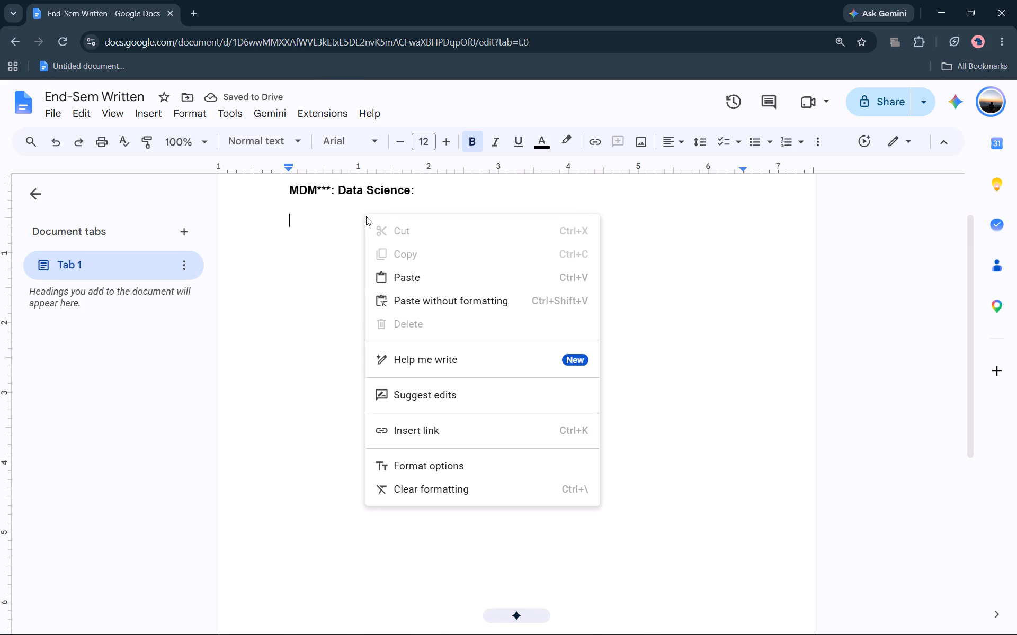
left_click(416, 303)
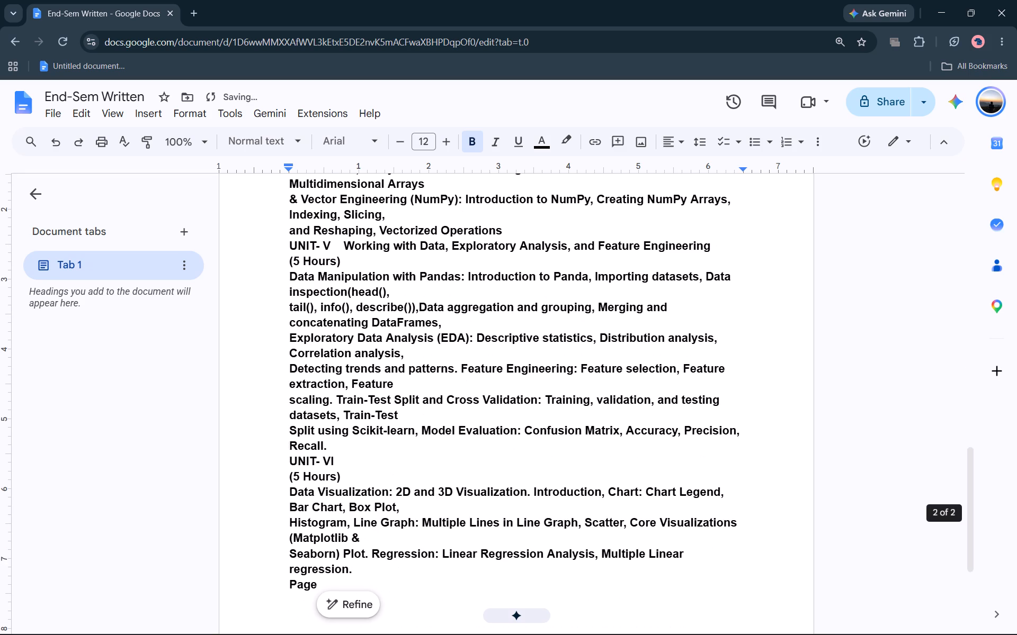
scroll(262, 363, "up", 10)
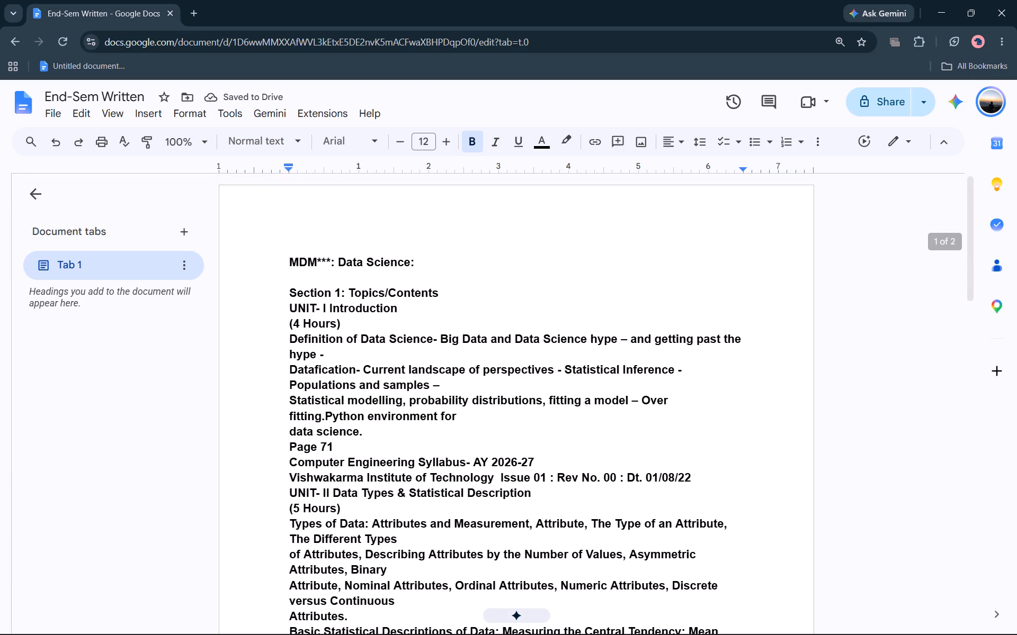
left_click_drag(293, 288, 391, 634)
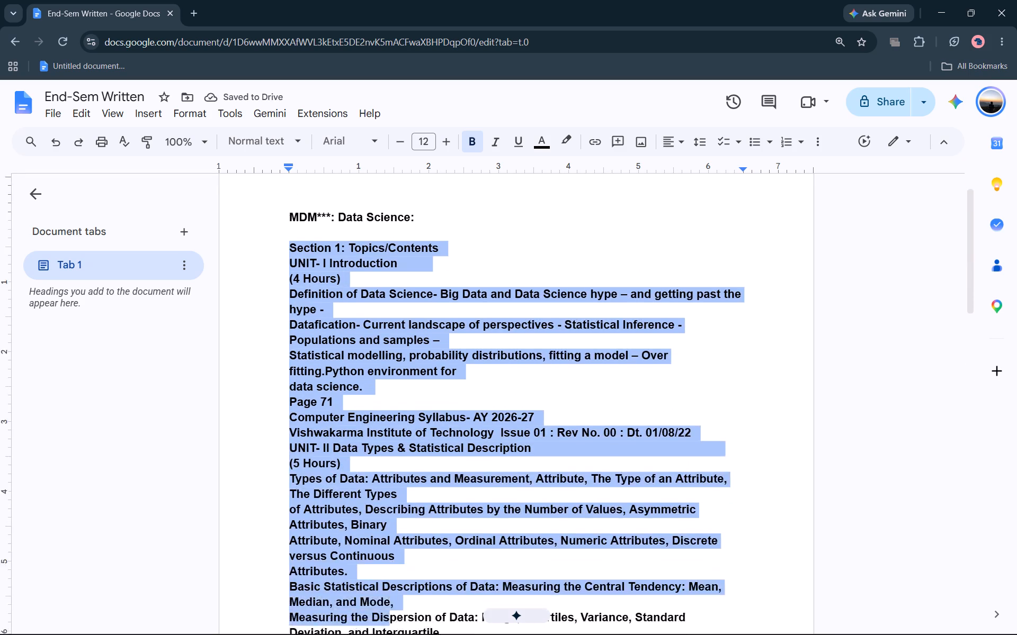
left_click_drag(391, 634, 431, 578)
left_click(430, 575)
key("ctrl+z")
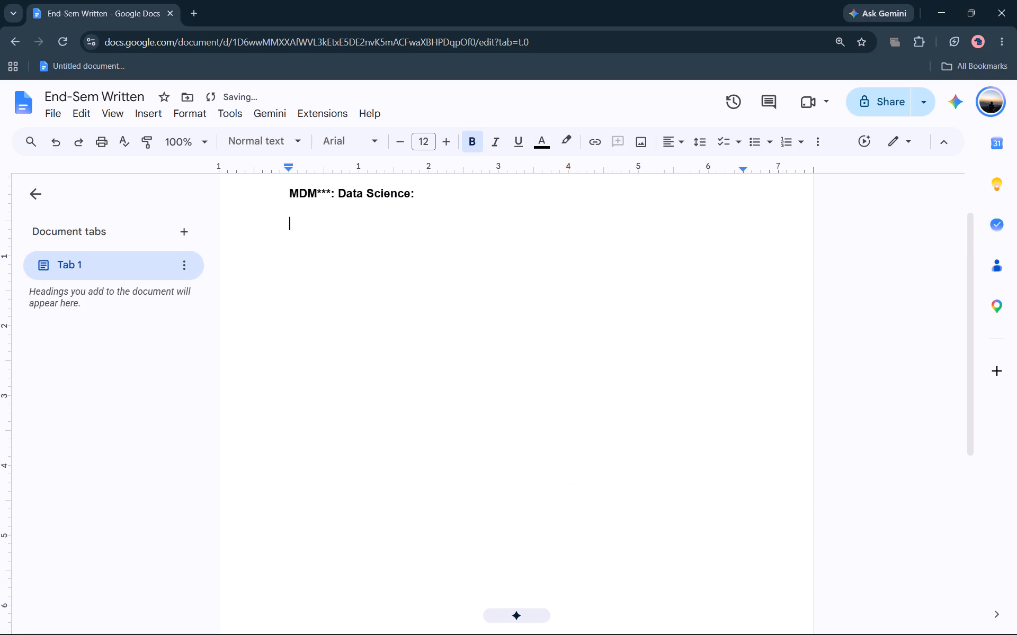
Set the empty line below the title to font size 11 and turn bold off.
left_click(425, 142)
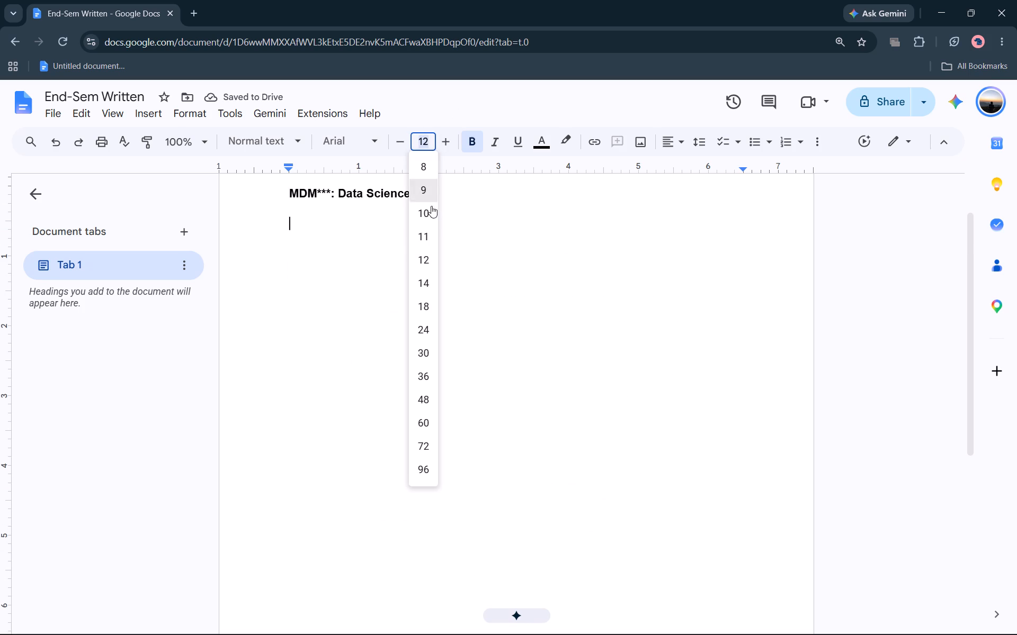
left_click(423, 241)
left_click(469, 144)
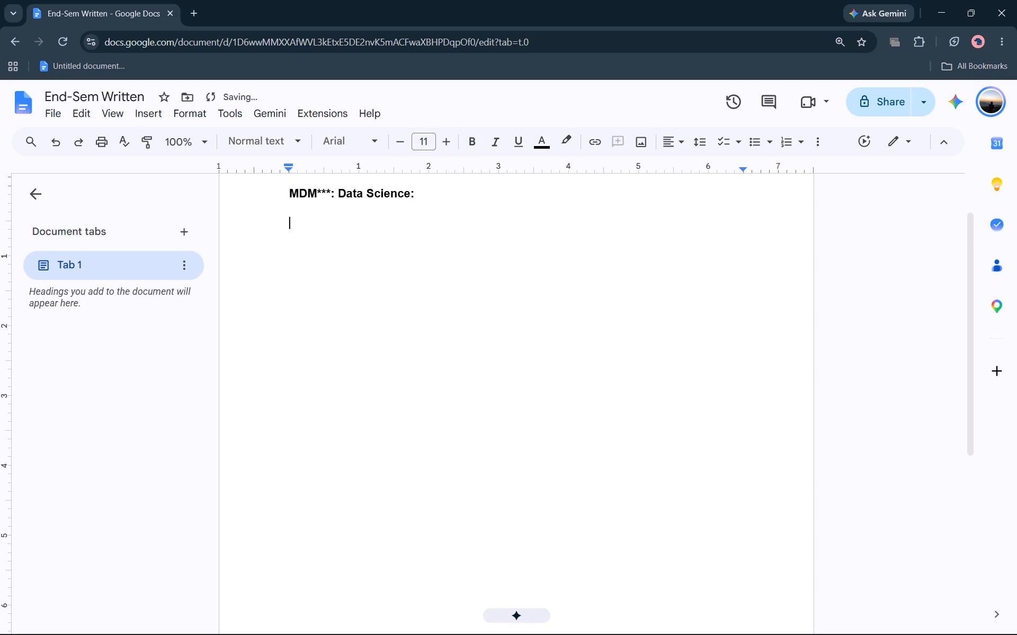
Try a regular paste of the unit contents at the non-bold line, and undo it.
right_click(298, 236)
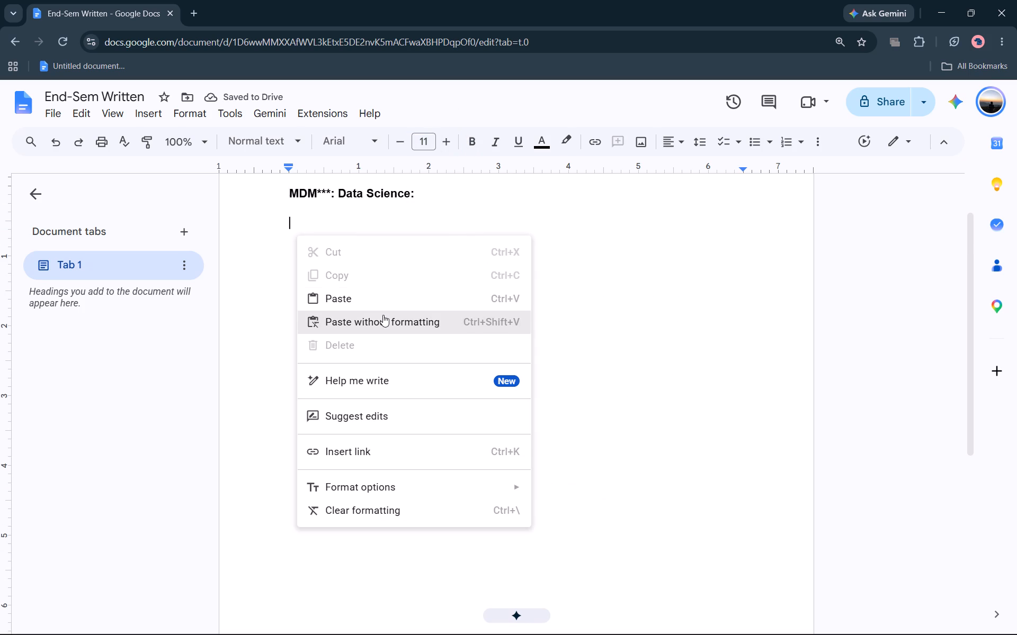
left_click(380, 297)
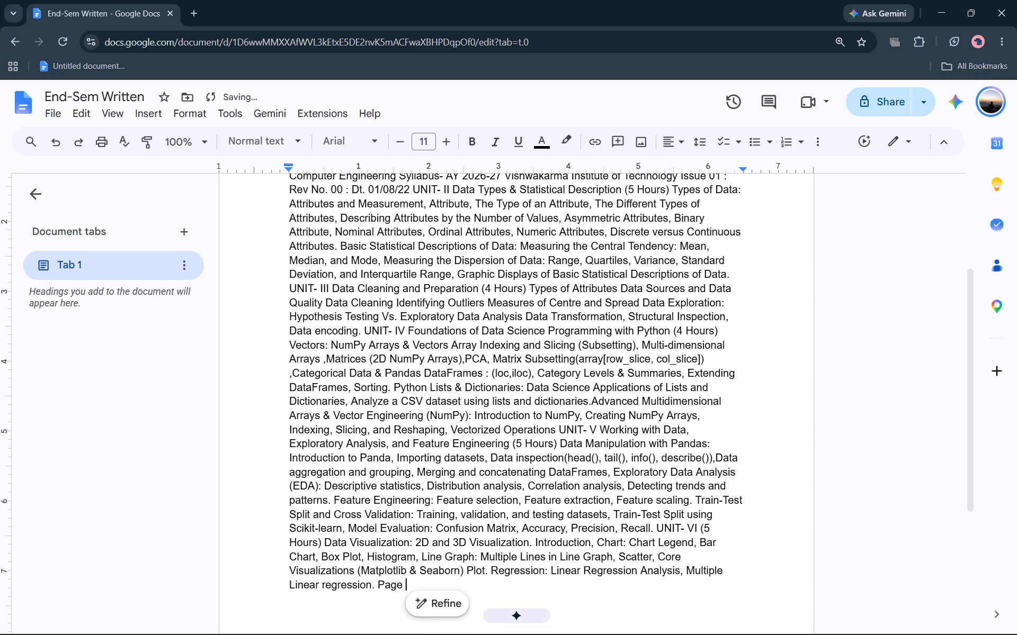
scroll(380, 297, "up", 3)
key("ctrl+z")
Paste the copied Data Science unit contents without formatting on the line below the title.
right_click(370, 286)
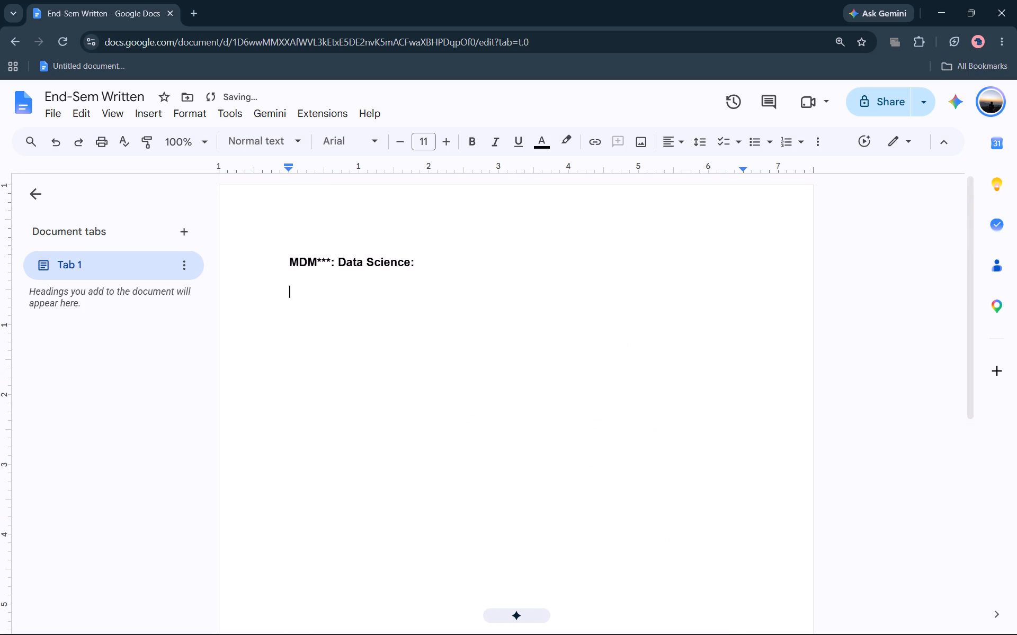
left_click(424, 362)
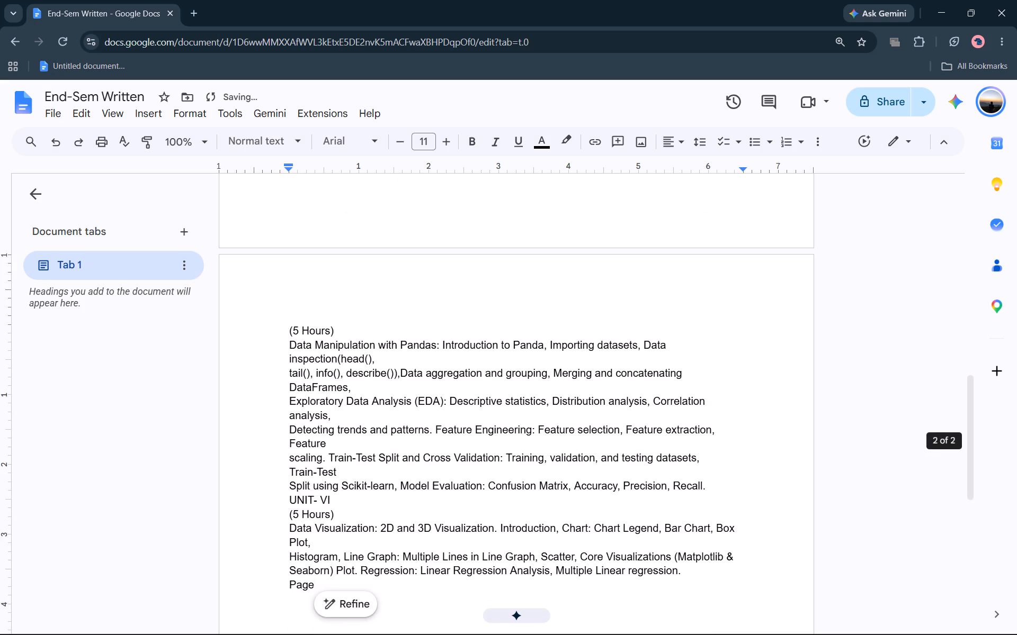
Replace the "Page 71", "Computer Engineering Syllabus- AY 2026-27" and "Vishwakarma Institute of Technology" lines before UNIT- II with one blank line.
scroll(341, 322, "up", 5)
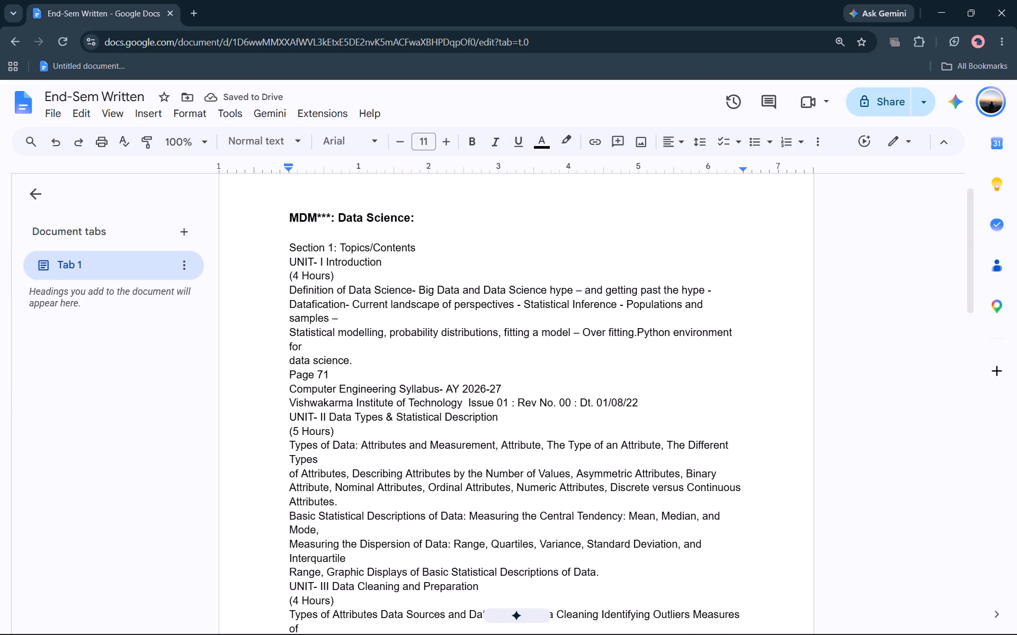
left_click_drag(289, 371, 529, 427)
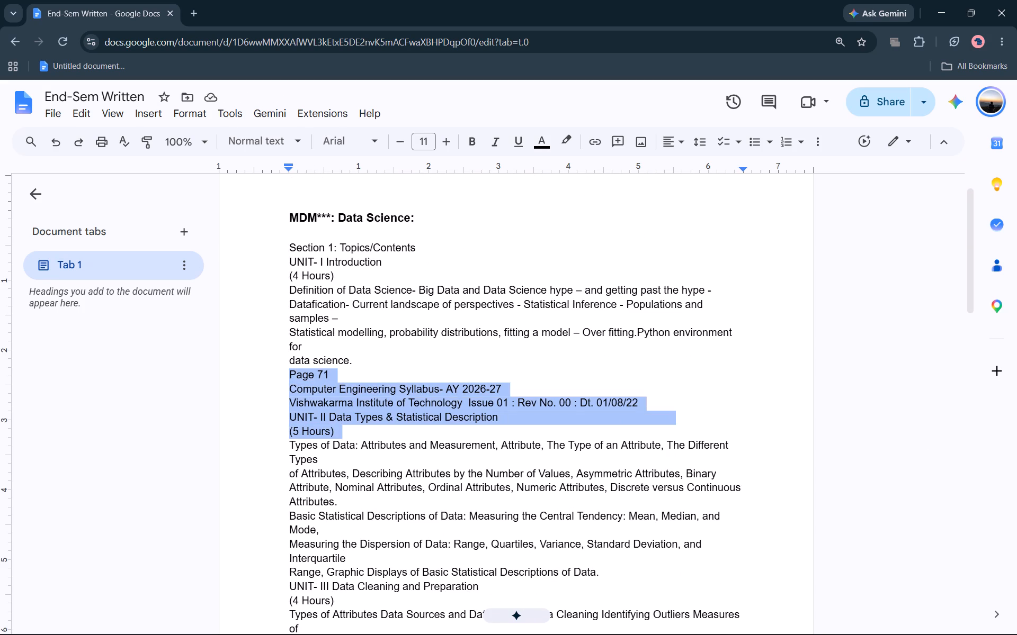
left_click_drag(529, 427, 660, 405)
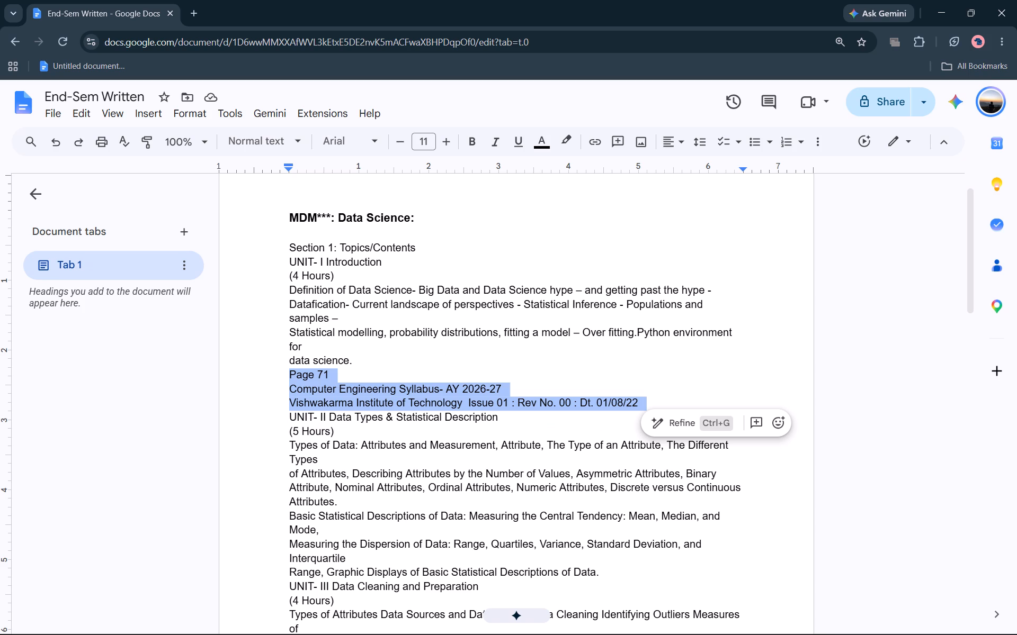
key("BackSpace")
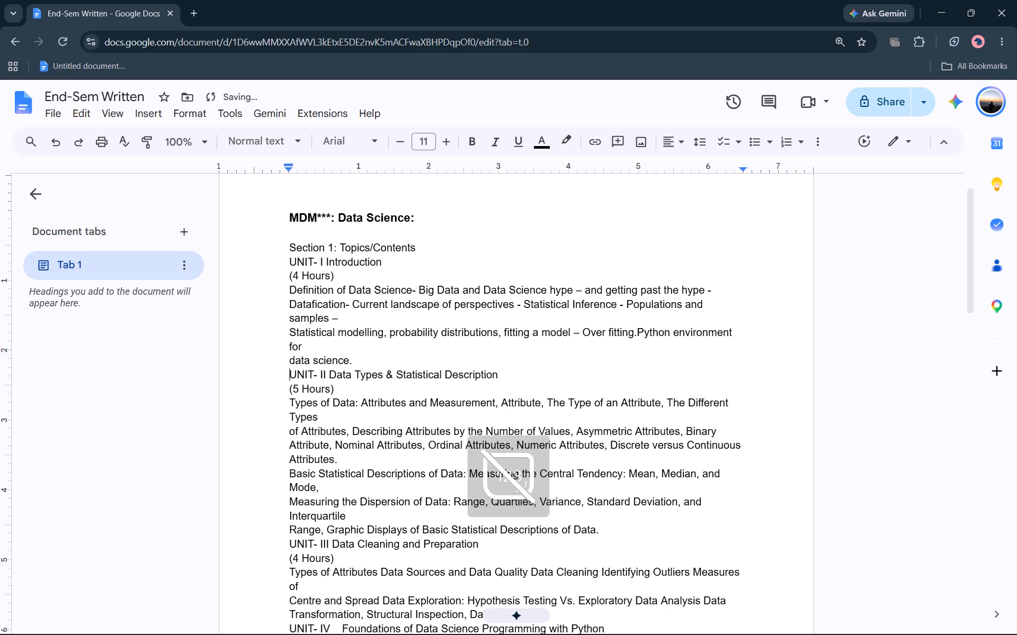
key("Return")
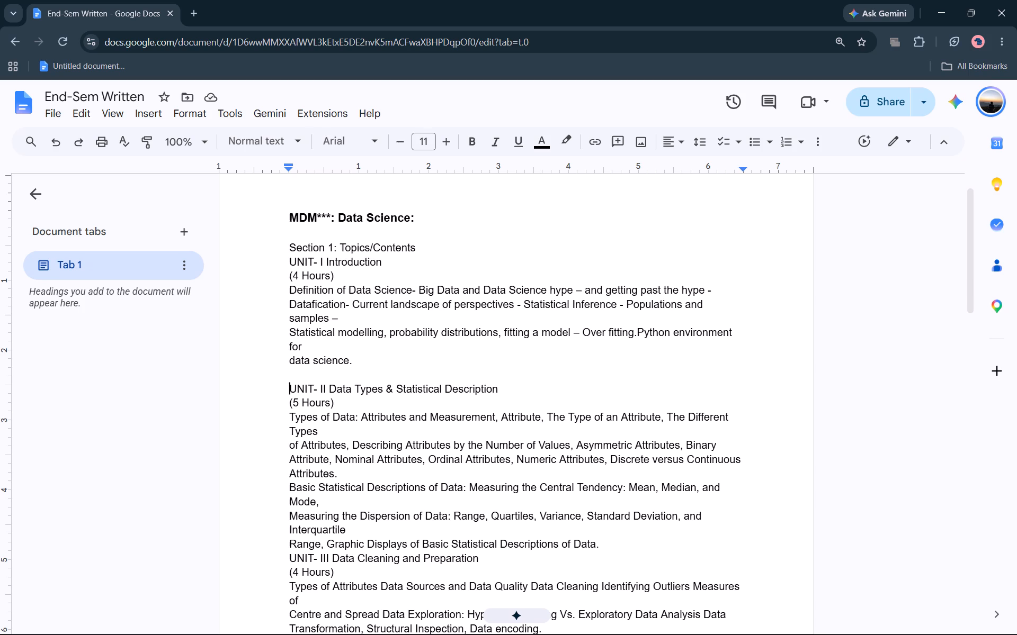
Remove the "(4 Hours)" line under the UNIT- I Introduction heading and insert a blank line above that heading.
left_click_drag(336, 275, 279, 276)
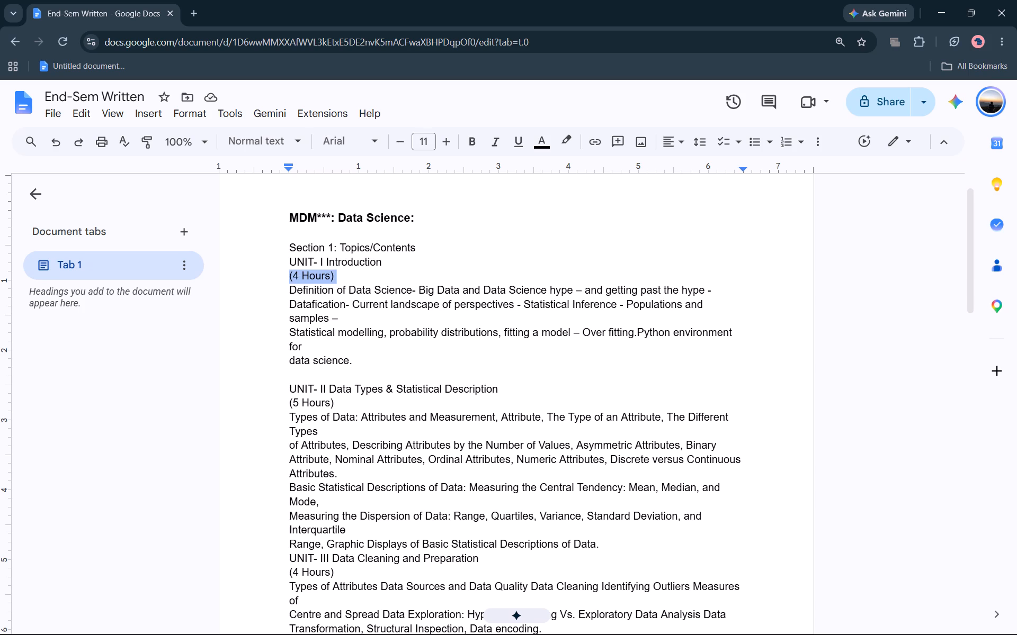
key("BackSpace")
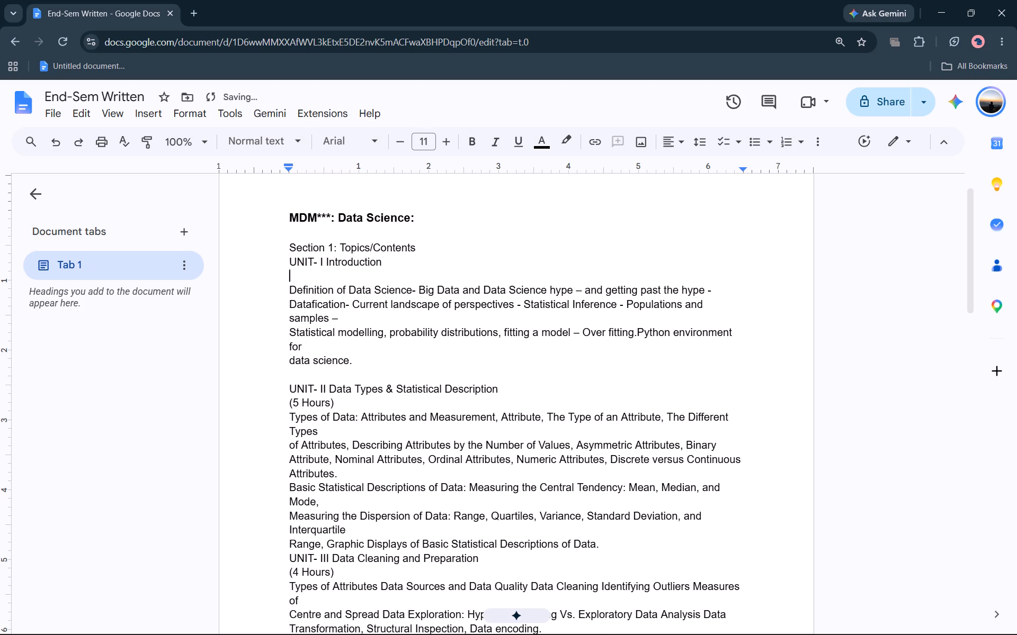
key("BackSpace")
key("Up")
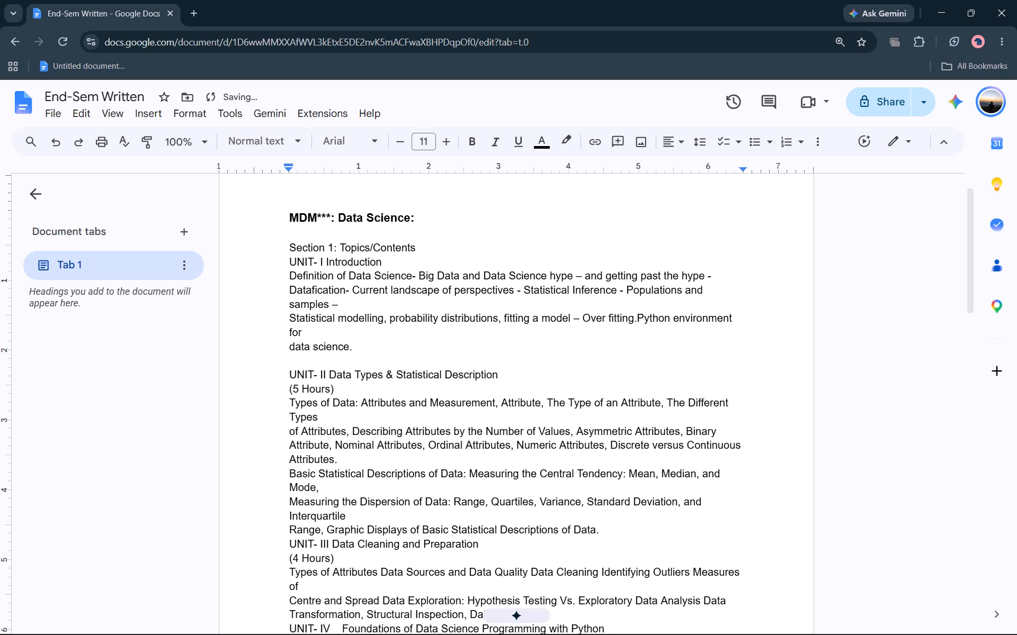
key("Right")
key("Right")
key("Return")
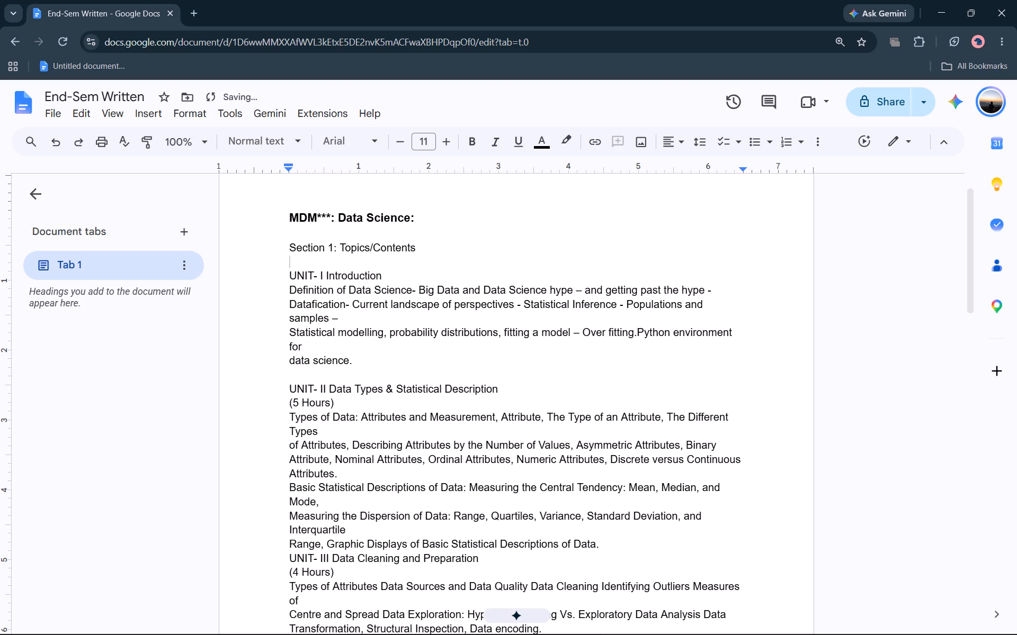
Delete the "(5 Hours)" text under the UNIT- II heading, leaving its line blank.
left_click_drag(339, 402, 337, 403)
left_click_drag(337, 403, 305, 403)
left_click_drag(284, 396, 324, 402)
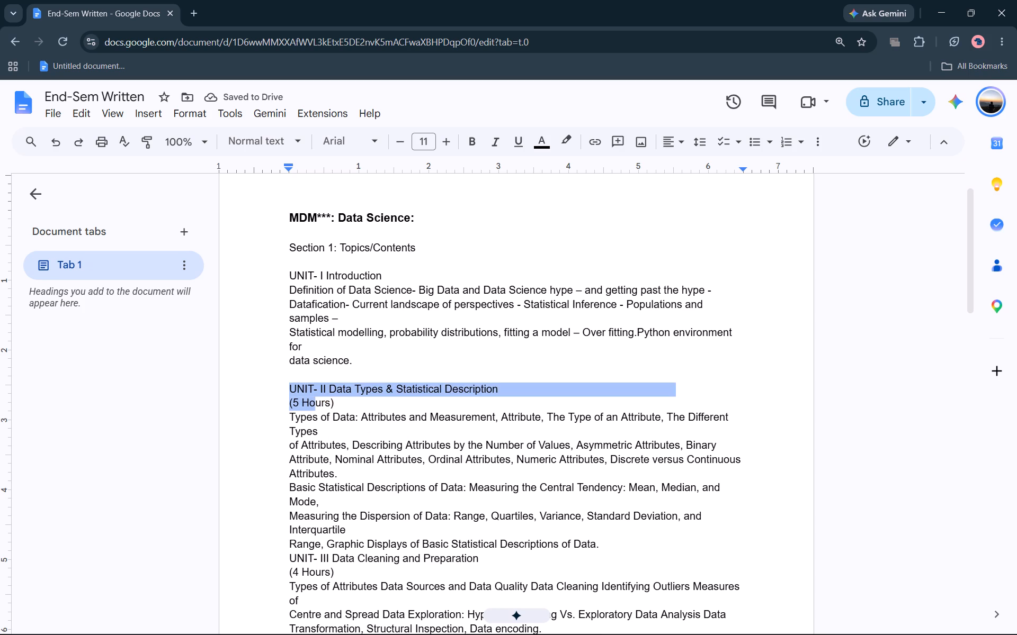
left_click(329, 402)
left_click_drag(338, 407, 290, 404)
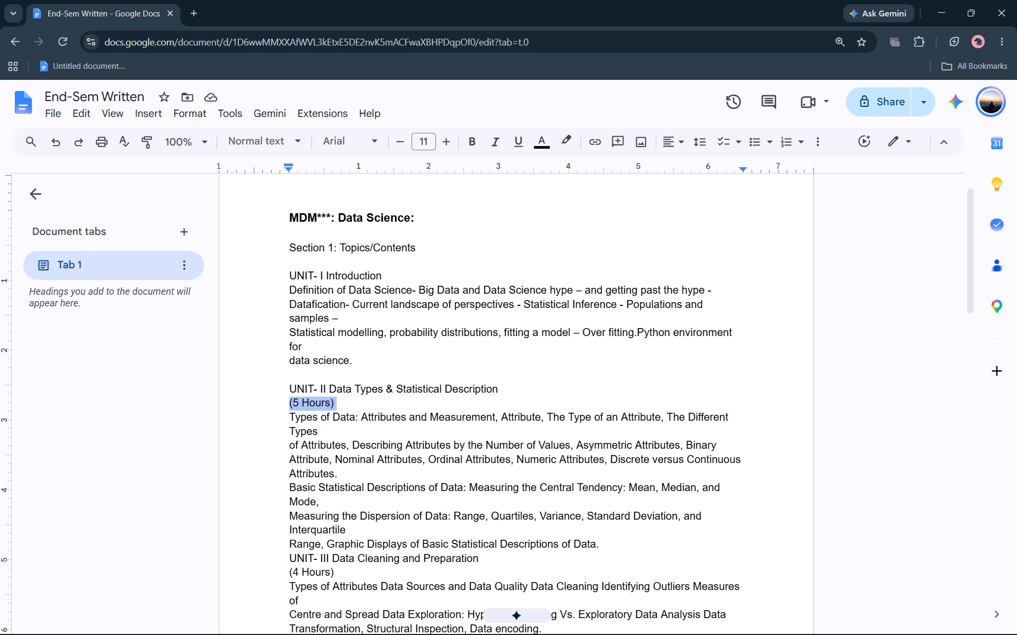
right_click(289, 402)
left_click(359, 235)
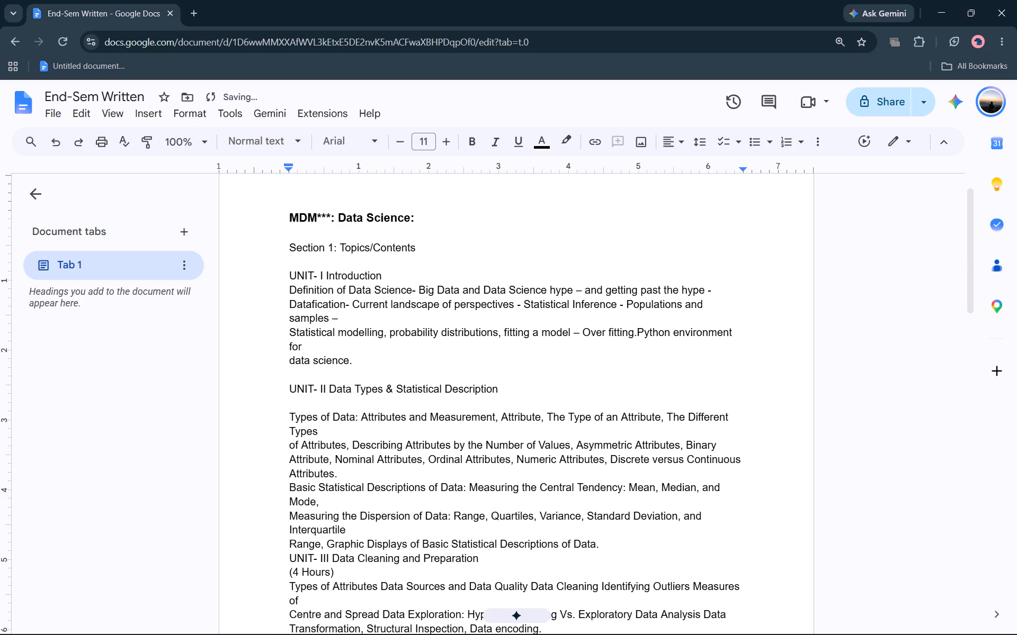
Insert a blank line between the end of the UNIT- II contents and the UNIT- III heading.
scroll(316, 468, "down", 2)
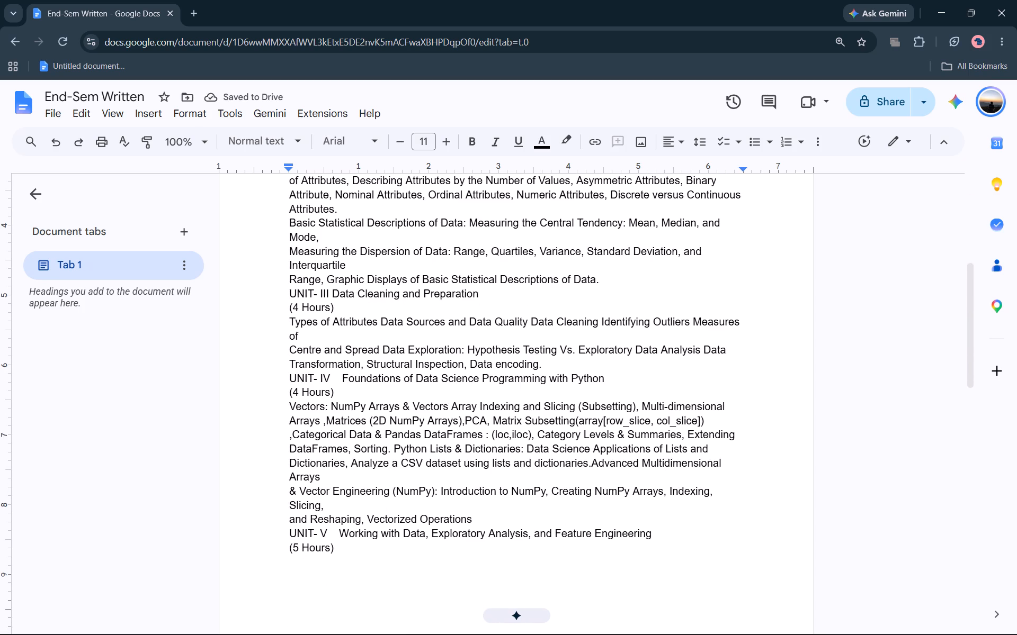
scroll(344, 300, "up", 1)
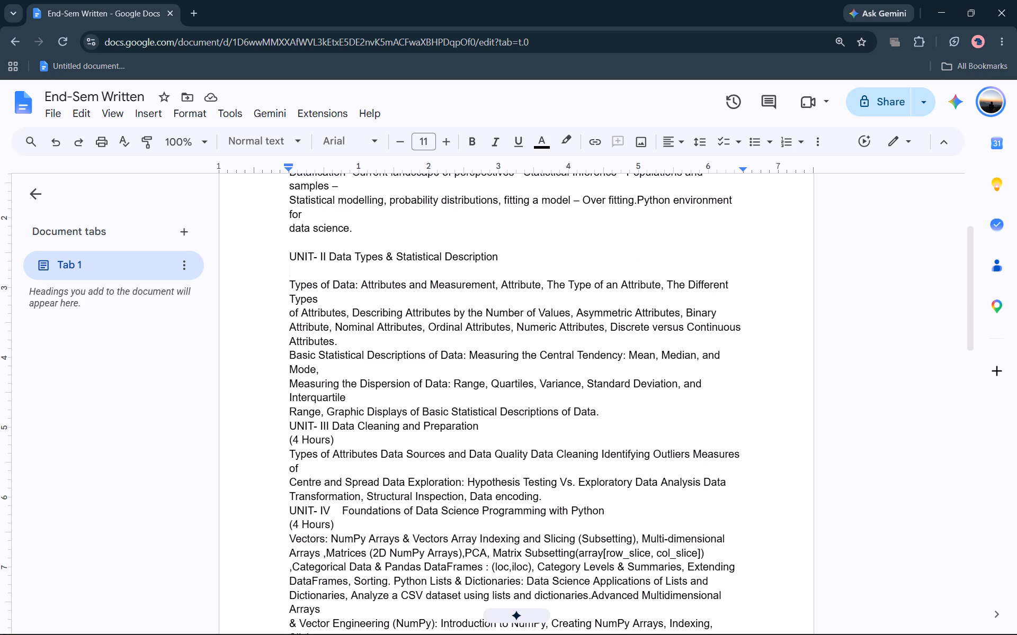
left_click(606, 408)
right_click(606, 410)
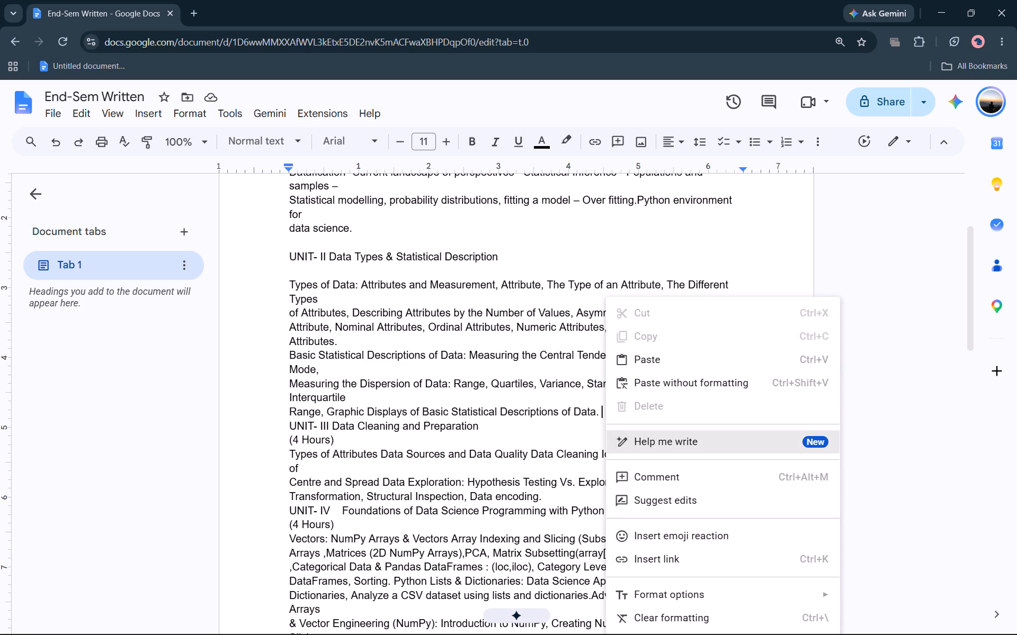
left_click(587, 412)
left_click(599, 407)
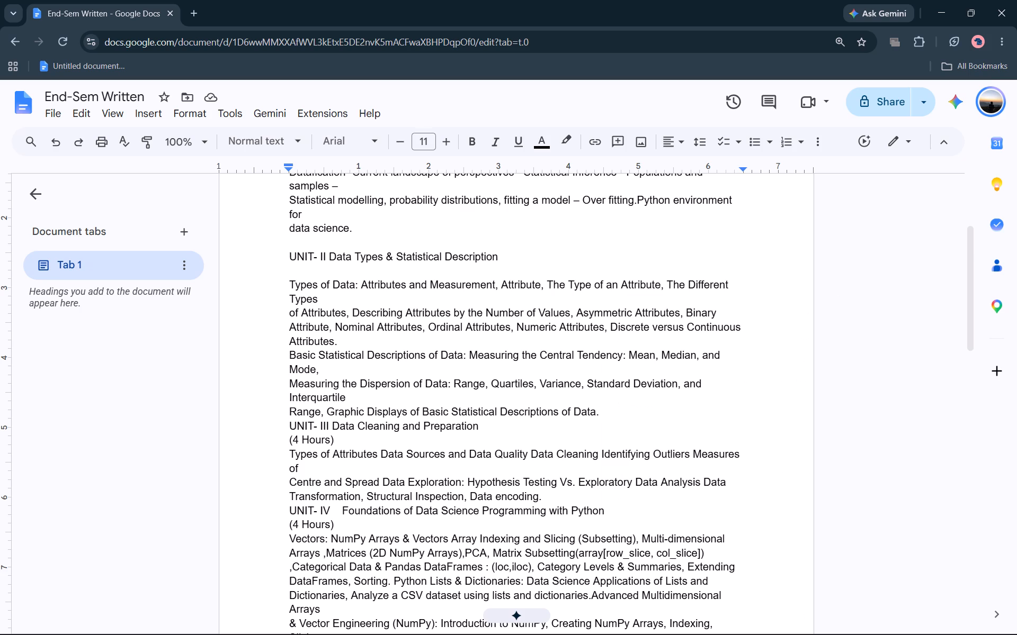
key("Return")
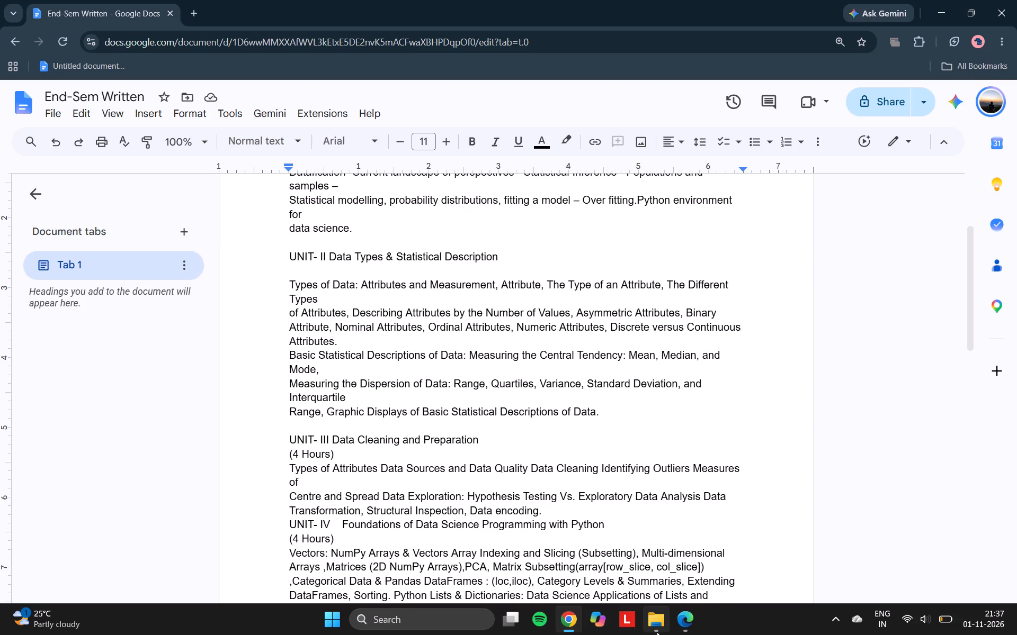
Format the UNIT- II contents, from "Types of Data" to "Basic Statistical Descriptions of Data.", as a bulleted list.
left_click_drag(287, 279, 484, 423)
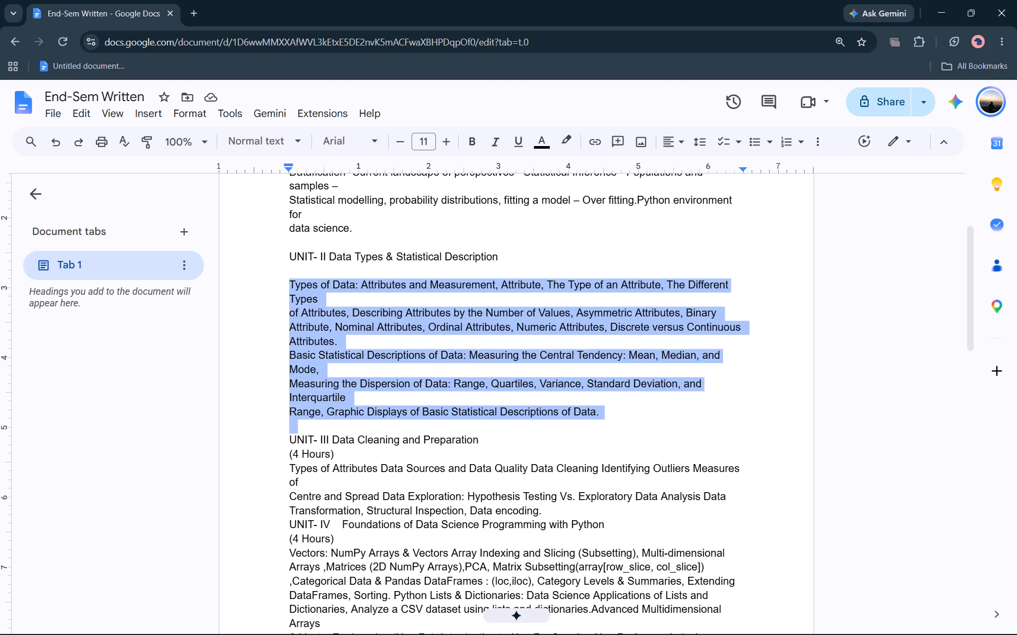
left_click_drag(484, 423, 605, 411)
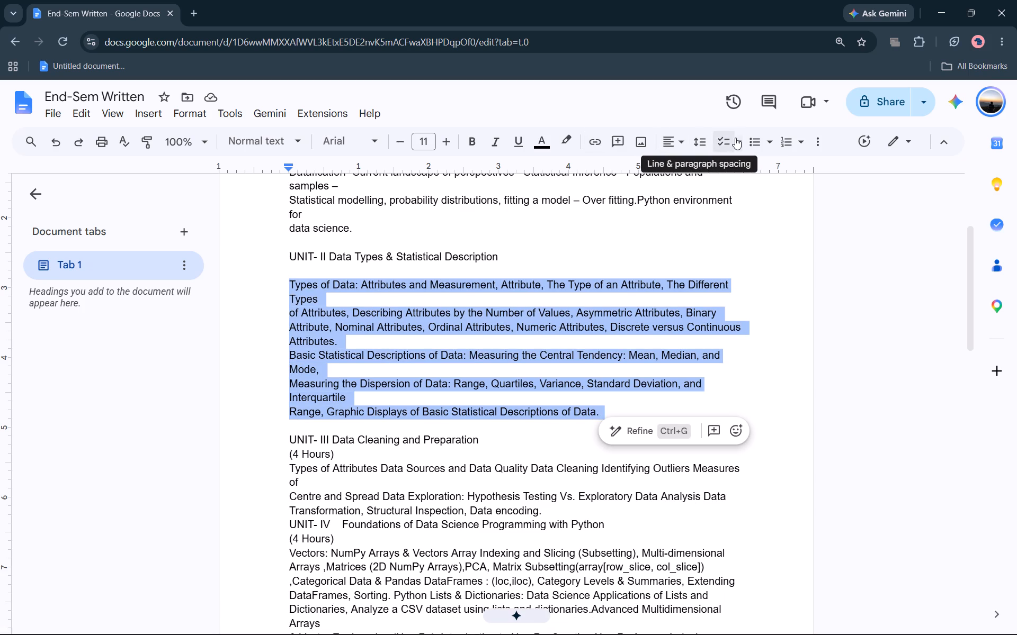
left_click(753, 139)
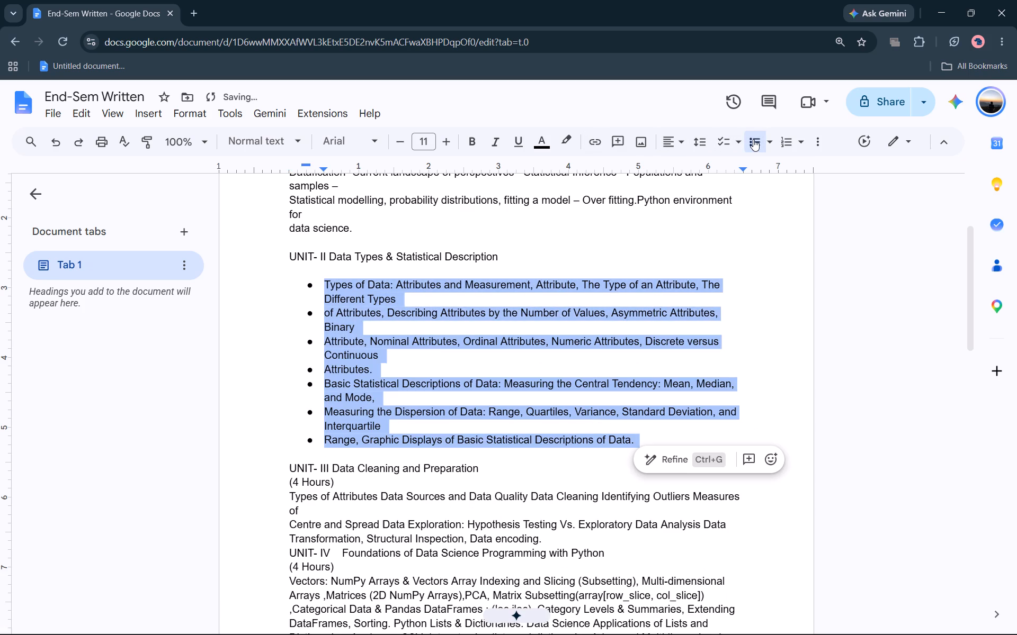
left_click(481, 313)
Format the UNIT- I contents, from "Definition of Data Science" to "data science.", as a bulleted list.
scroll(405, 299, "up", 2)
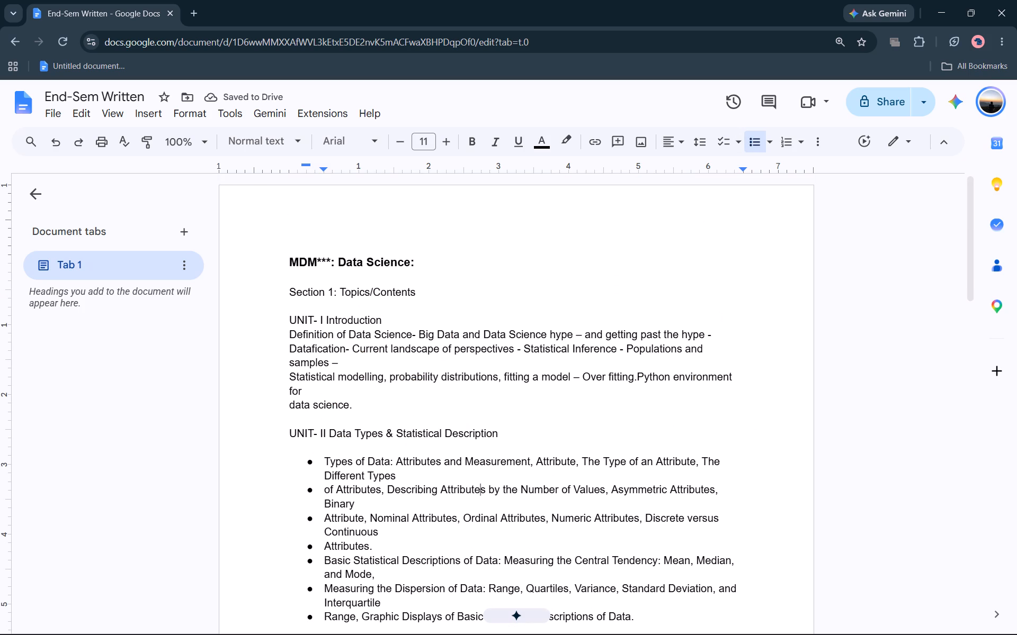
left_click_drag(351, 406, 282, 334)
left_click(750, 144)
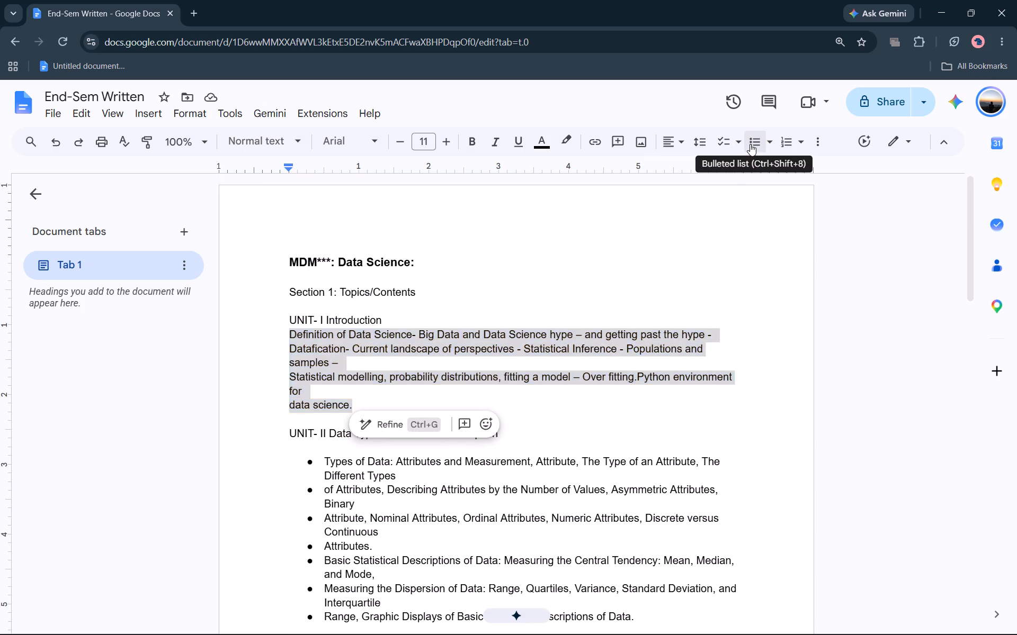
Delete the "(4 Hours)" text under the UNIT- III heading, leaving its line blank, and add another blank line above the heading.
scroll(594, 329, "down", 2)
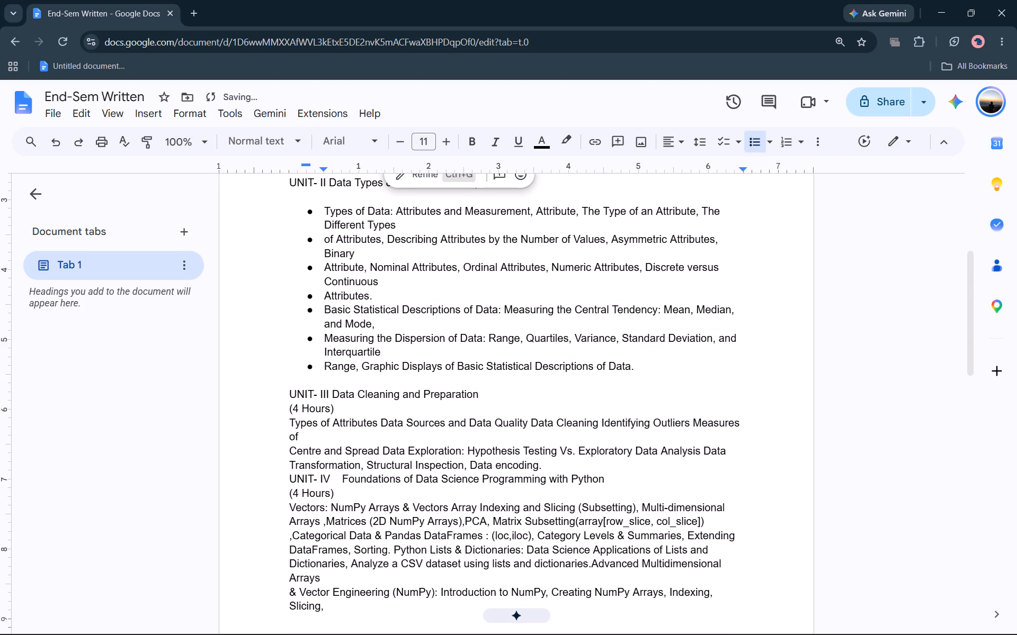
left_click_drag(341, 411, 277, 413)
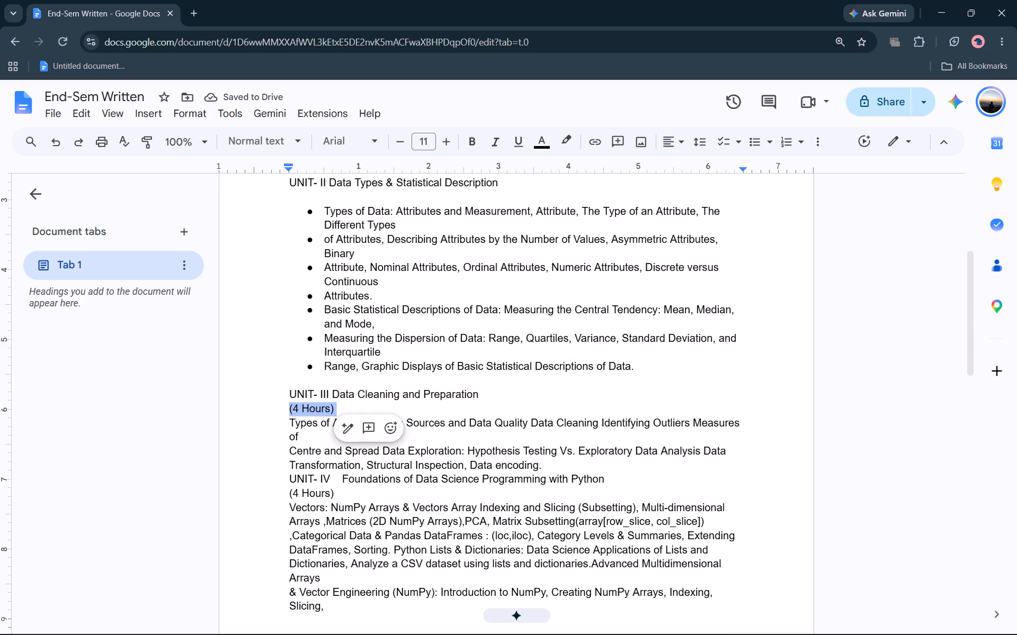
key("BackSpace")
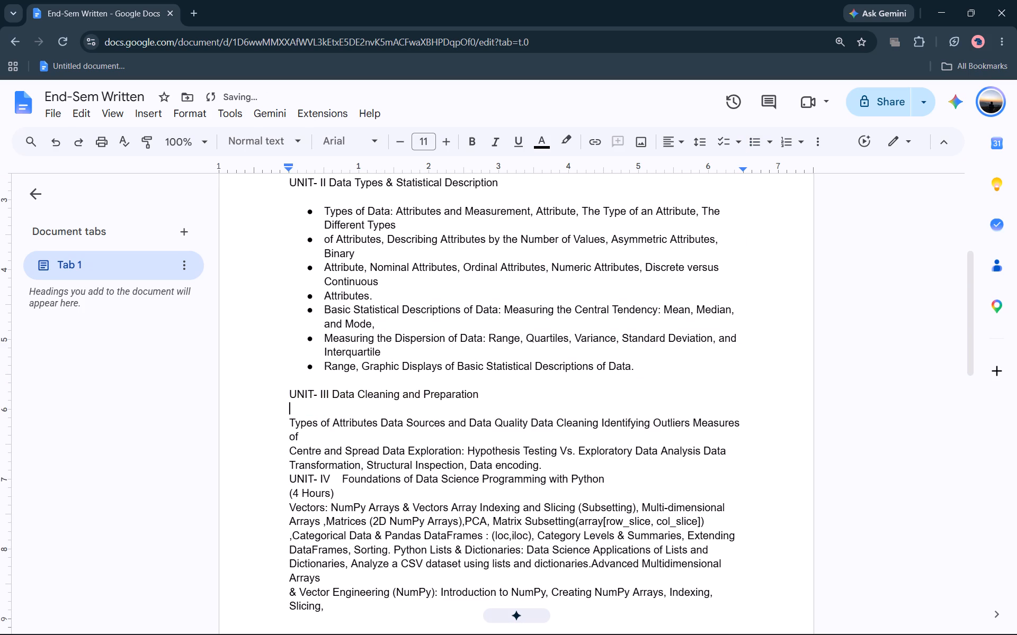
left_click(284, 388)
key("Return")
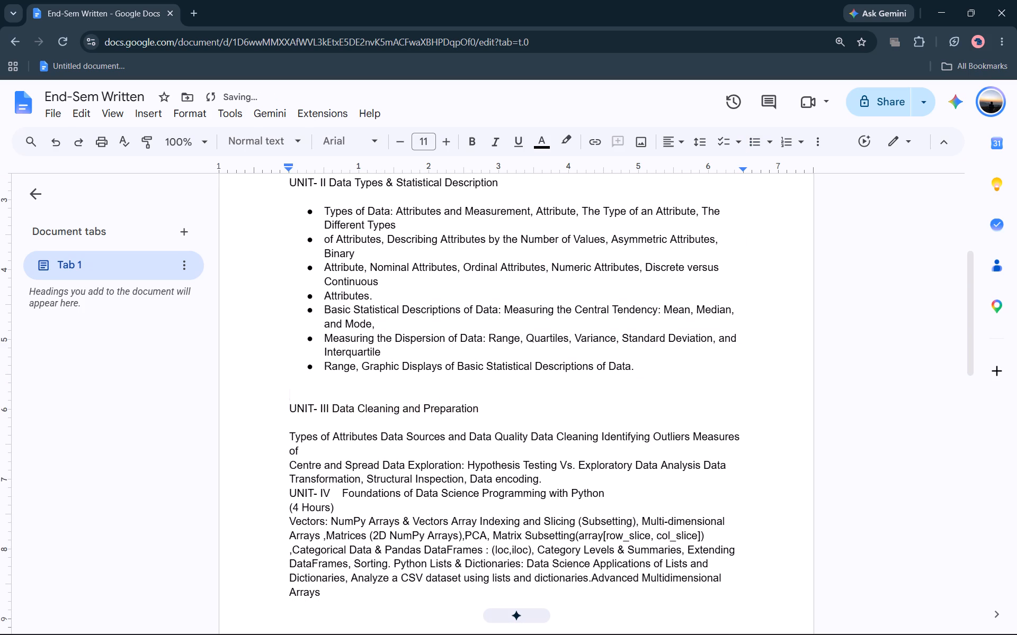
Format the UNIT- III contents, from "Types of Attributes" to "Data encoding.", as a bulleted list.
left_click_drag(289, 434, 537, 491)
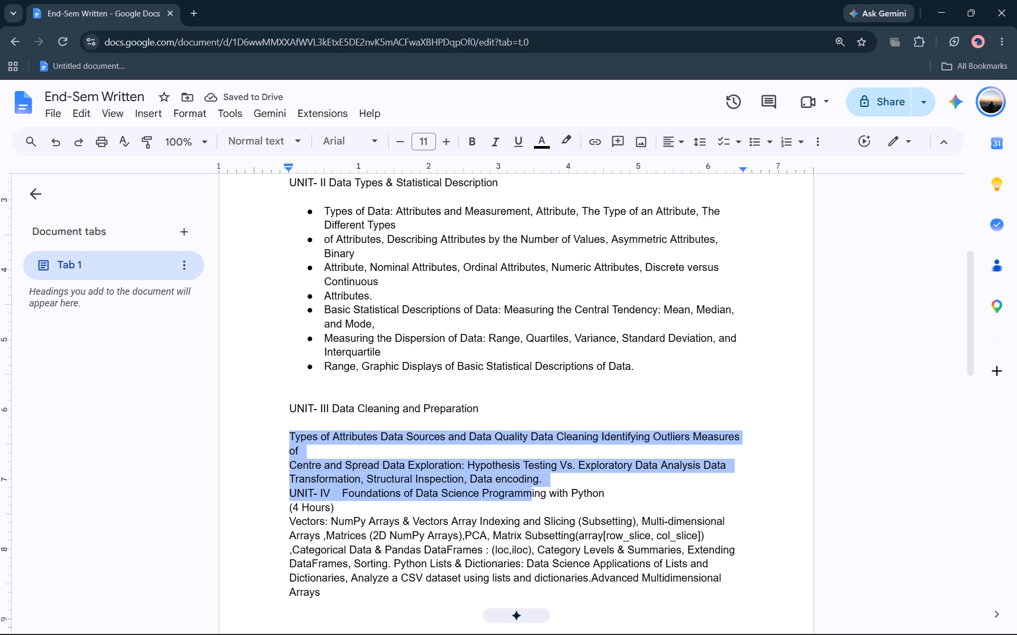
left_click_drag(537, 491, 541, 482)
left_click(784, 141)
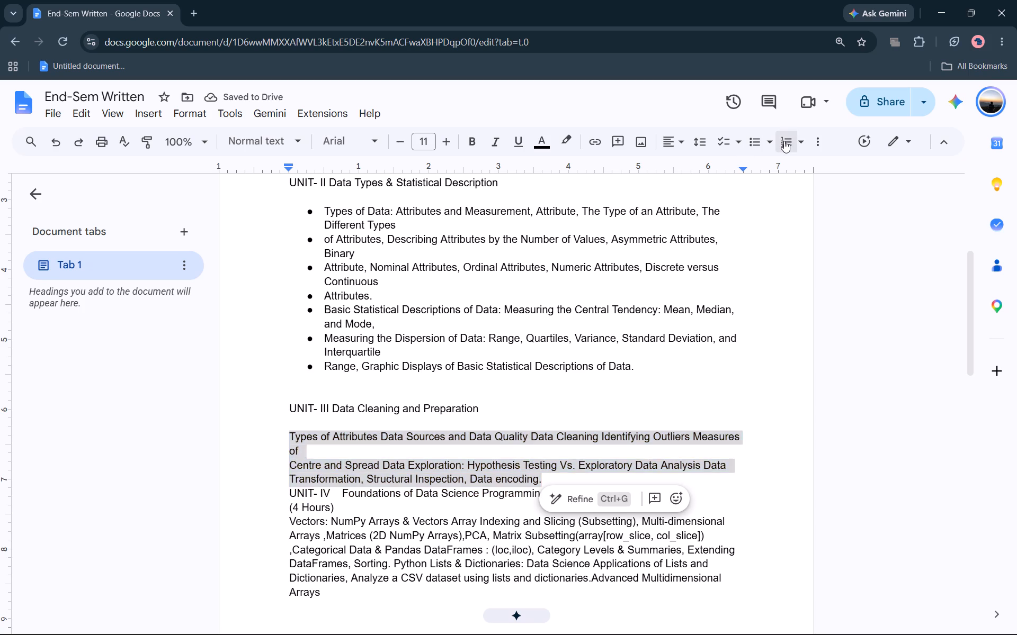
left_click(754, 146)
Insert two blank lines above the UNIT- IV heading and delete the "(4 Hours)" text below it, leaving that line blank.
scroll(523, 362, "down", 2)
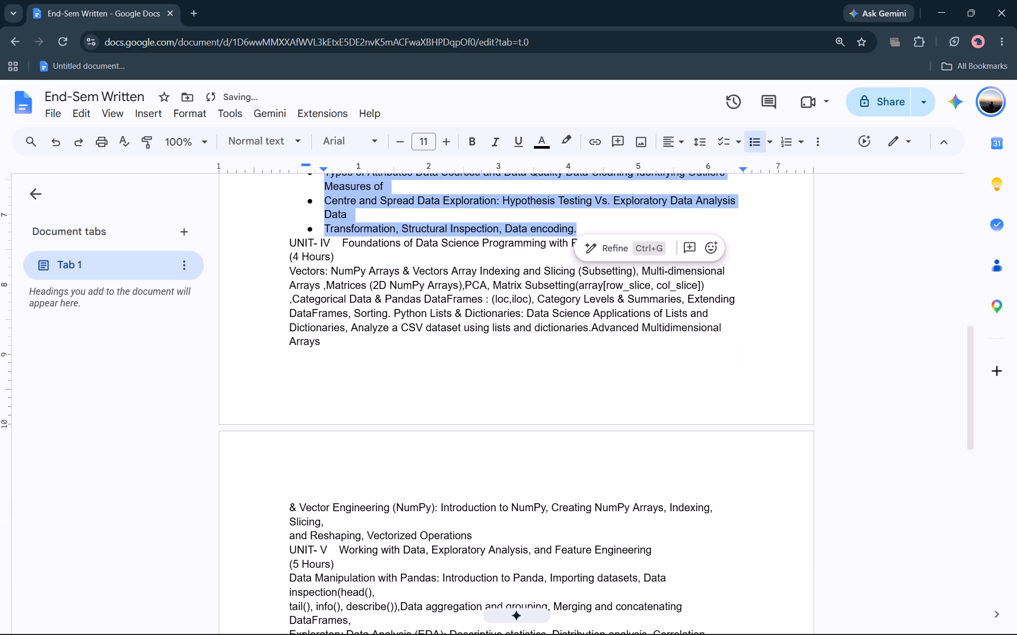
left_click(583, 222)
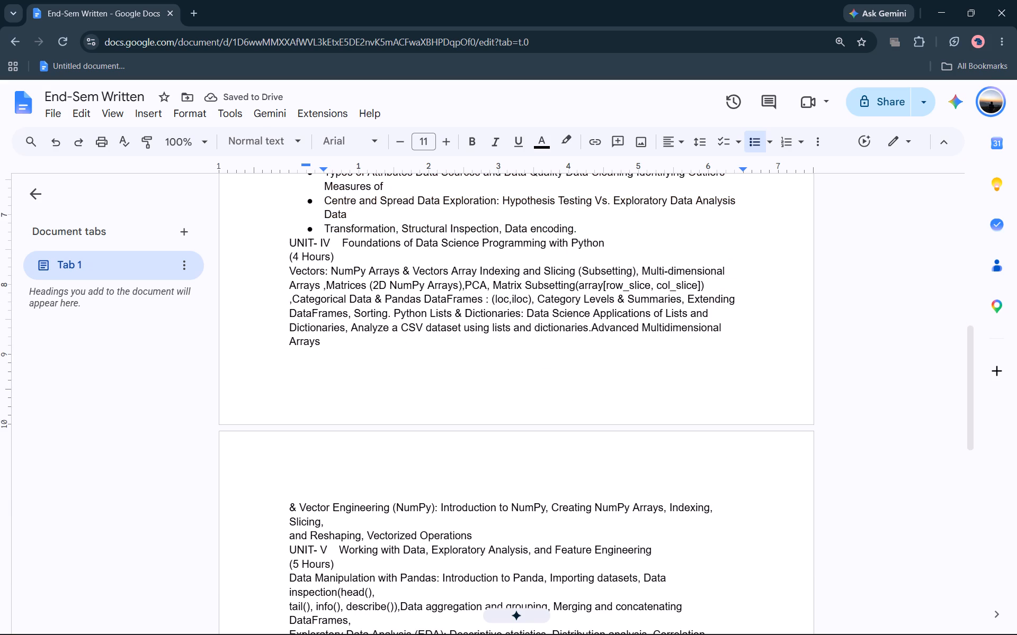
left_click(289, 243)
key("Return")
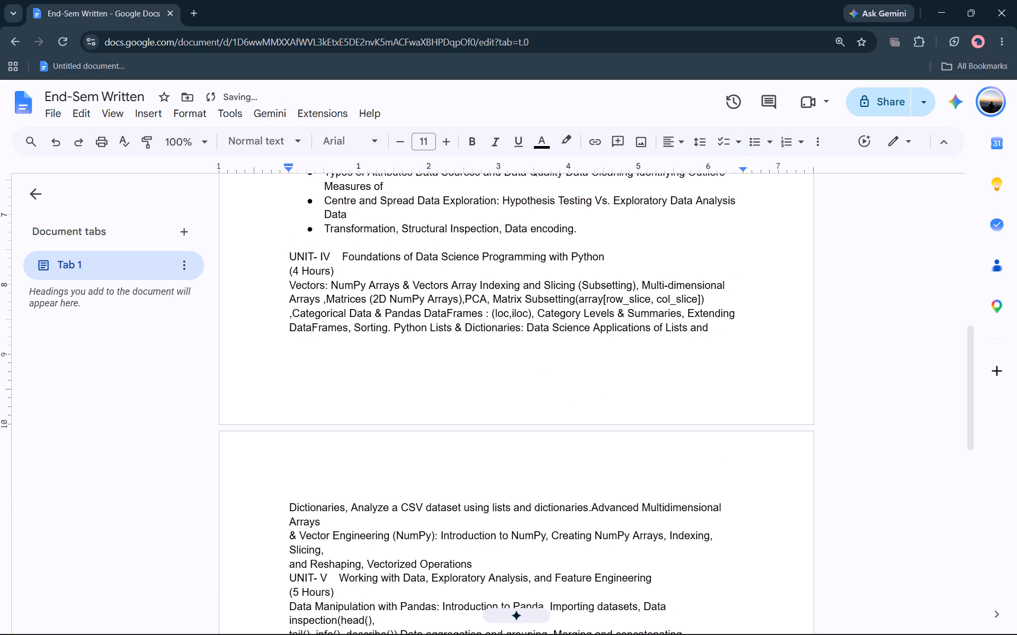
key("Return")
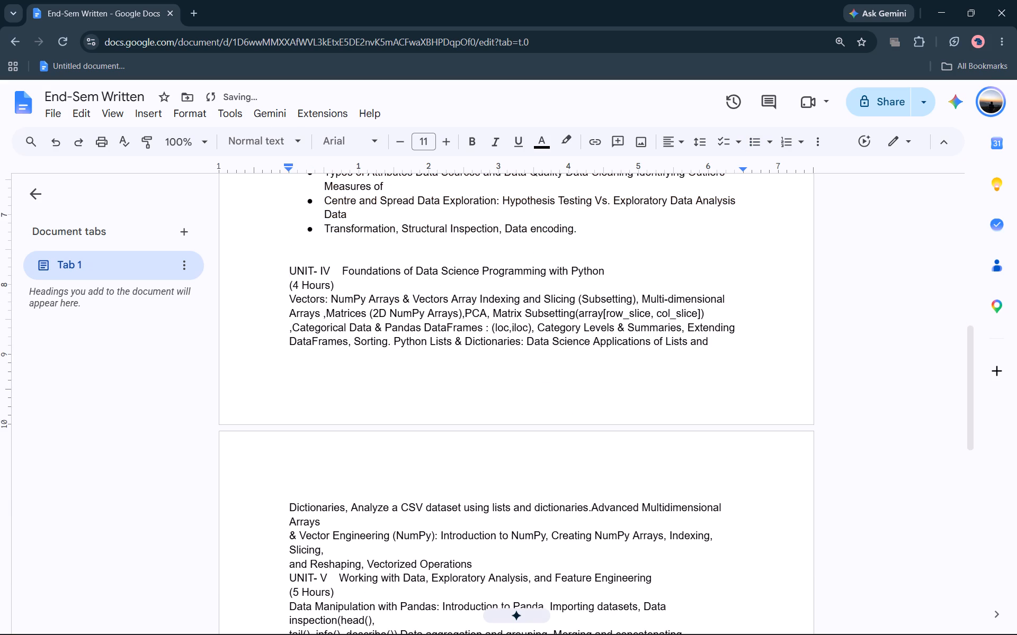
left_click_drag(337, 283, 225, 281)
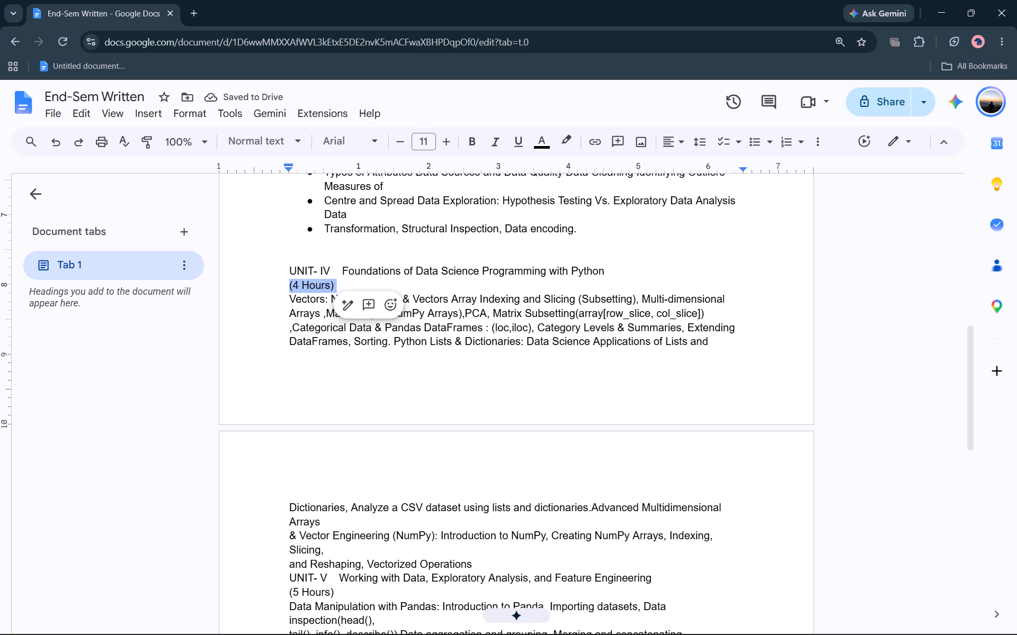
key("BackSpace")
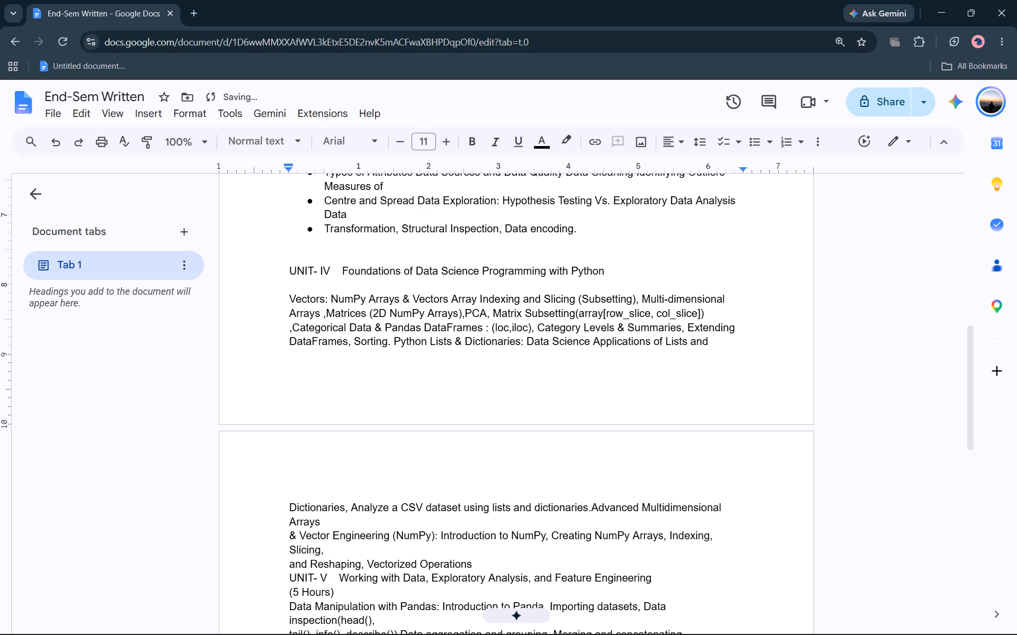
Format the UNIT- IV contents, from "Vectors: NumPy Arrays" to "Vectorized Operations", as a bulleted list.
left_click_drag(289, 298, 336, 539)
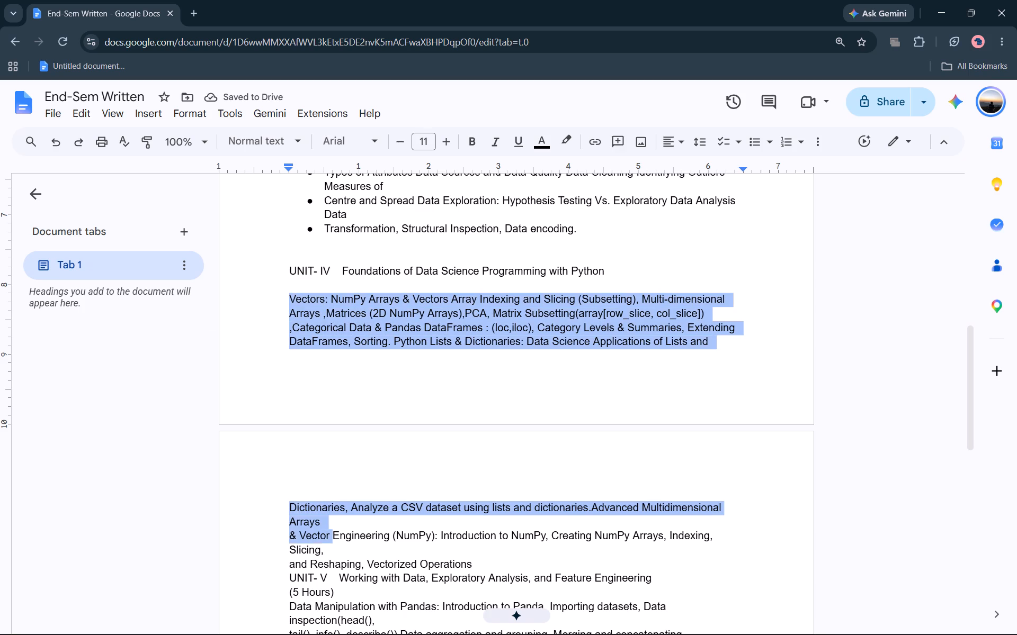
left_click_drag(336, 539, 477, 563)
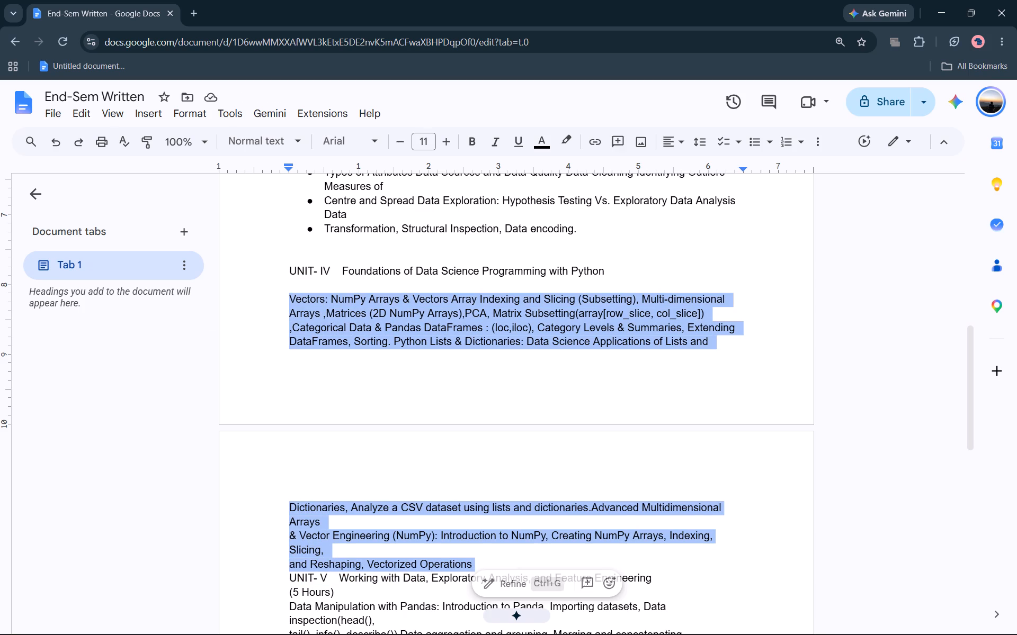
left_click(753, 138)
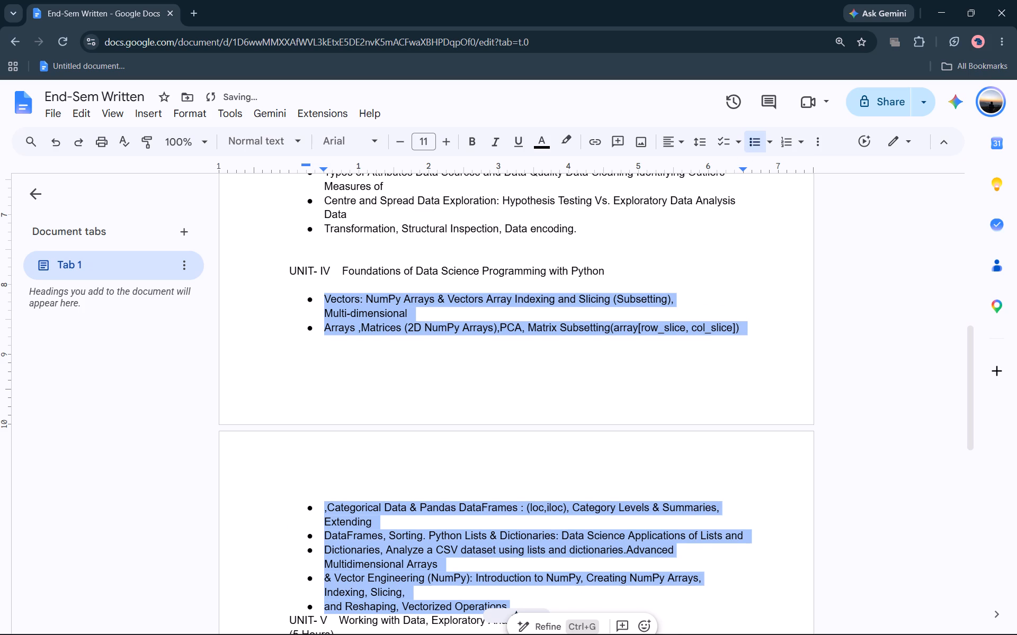
Join the "and Reshaping, Vectorized Operations" bullet onto the end of the preceding Vector Engineering bullet.
left_click(323, 583)
left_click(324, 602)
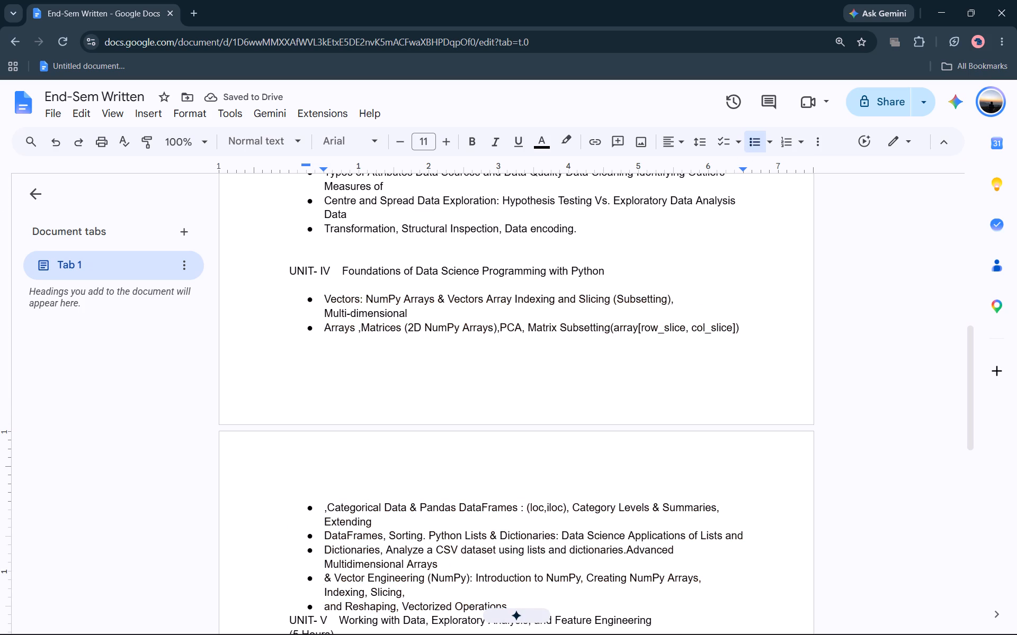
key("BackSpace")
key("BackSpace")
key("BackSpace")
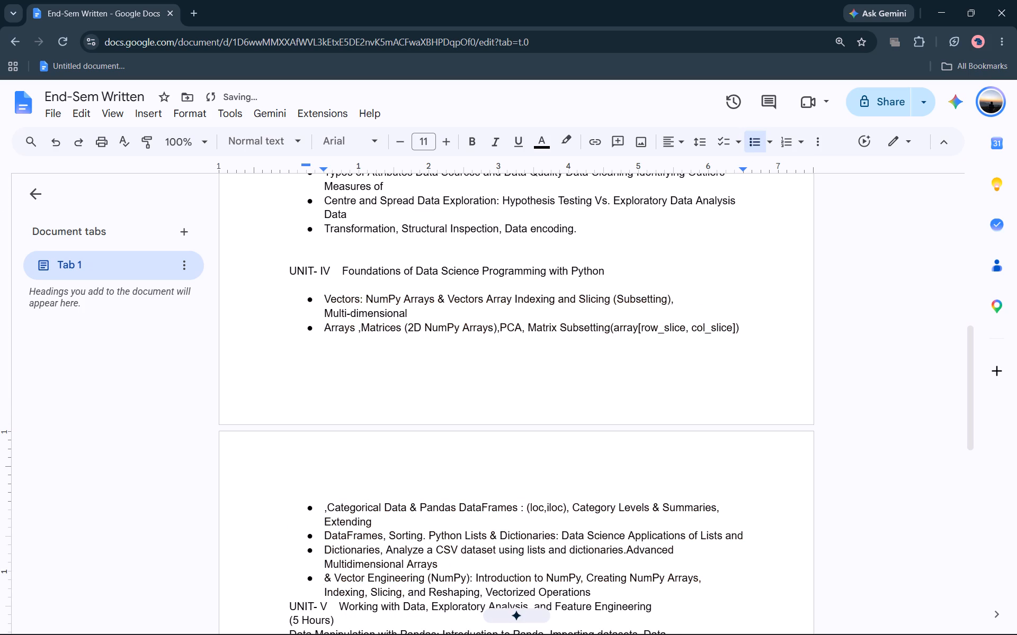
Delete the "(5 Hours)" text below the UNIT- V heading, leaving that line blank, and insert two blank lines above the heading.
scroll(323, 601, "down", 1)
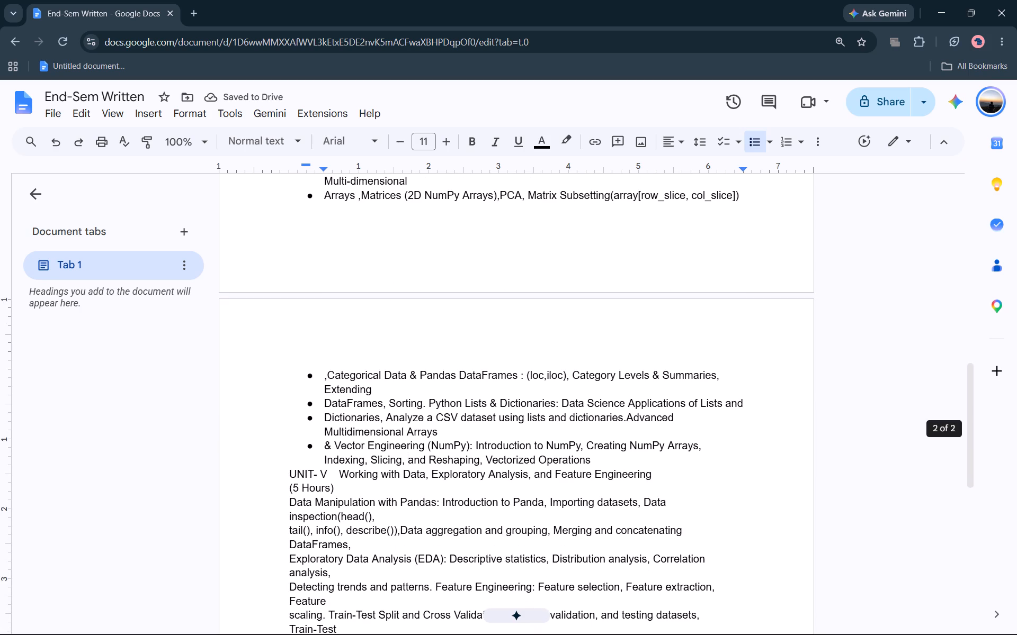
left_click_drag(288, 486, 347, 484)
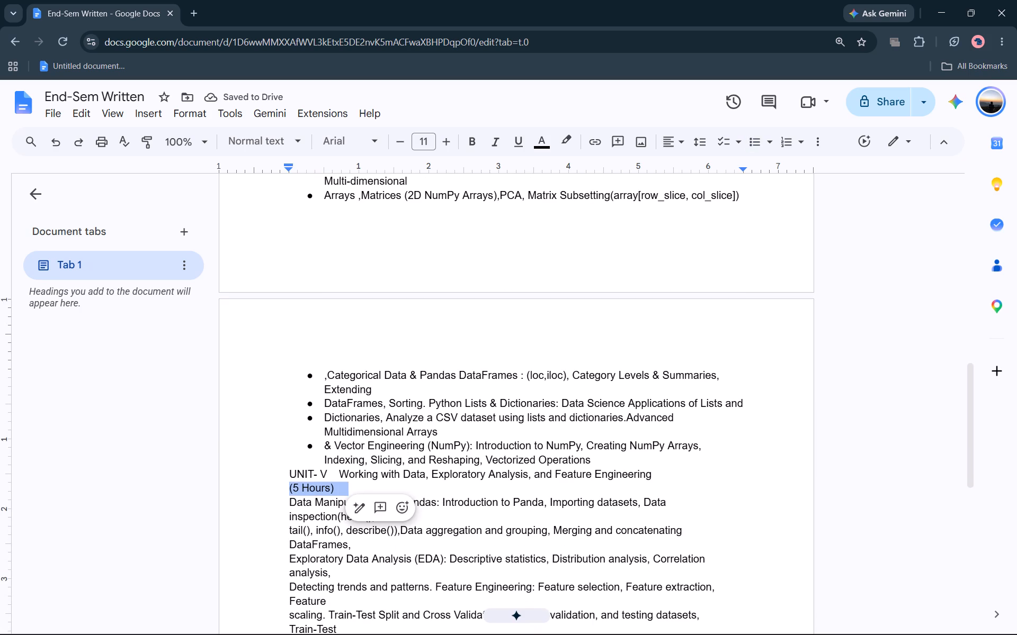
key("BackSpace")
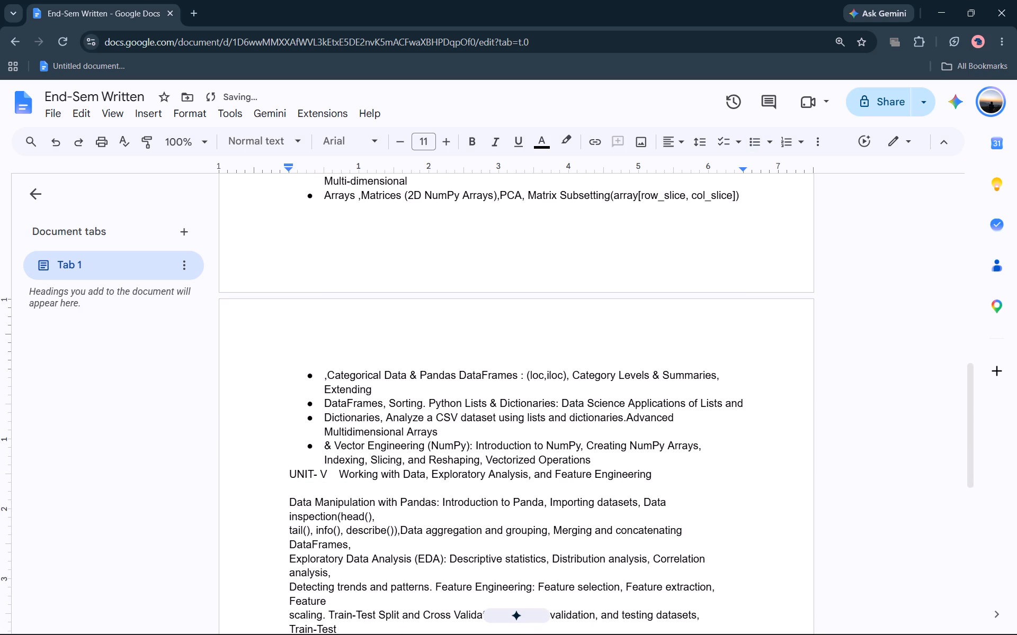
key("Up")
key("Return")
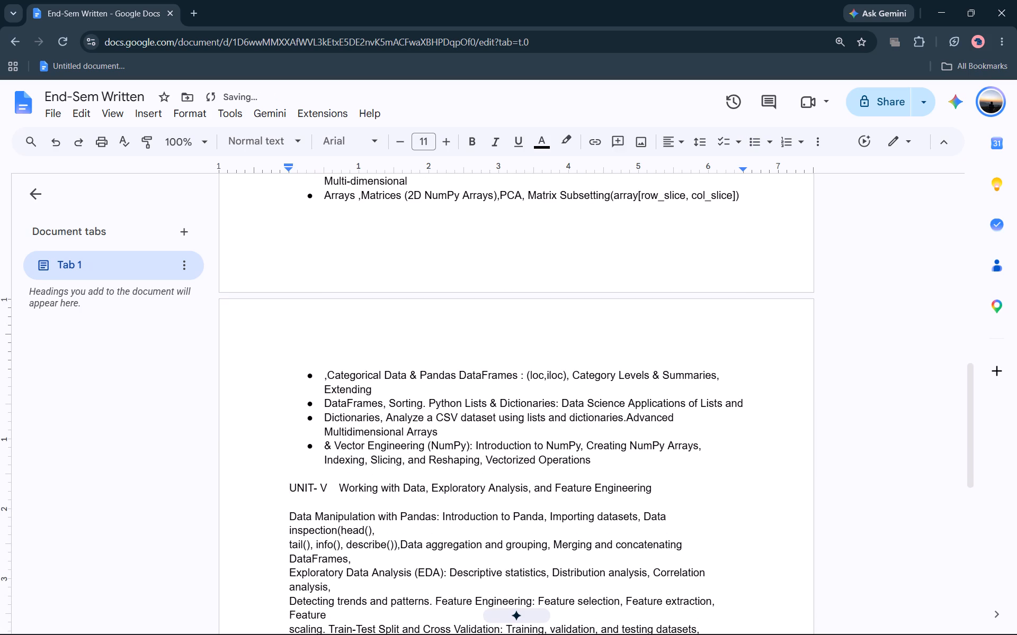
key("Return")
Format the UNIT- V contents, from "Data Manipulation with Pandas" to "Accuracy, Precision, Recall.", as a bulleted list.
scroll(335, 458, "down", 1)
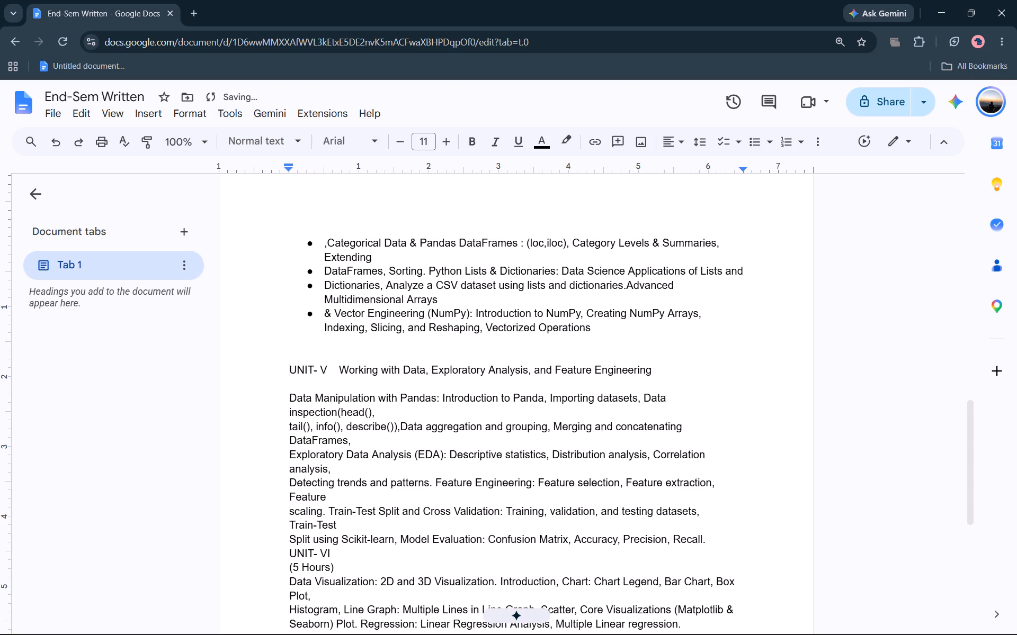
left_click_drag(281, 393, 676, 548)
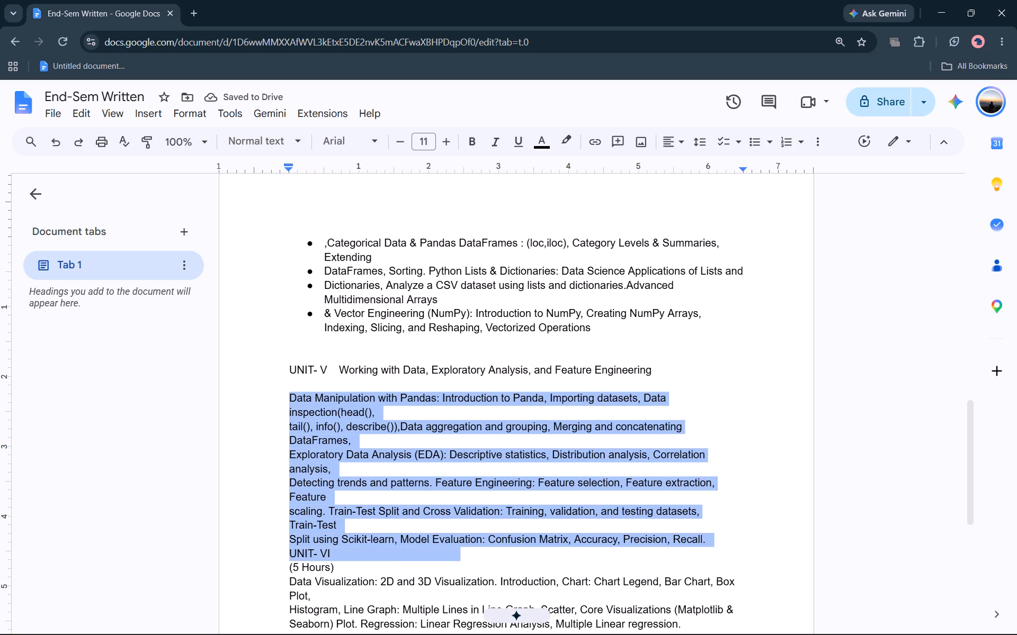
left_click_drag(676, 548, 716, 540)
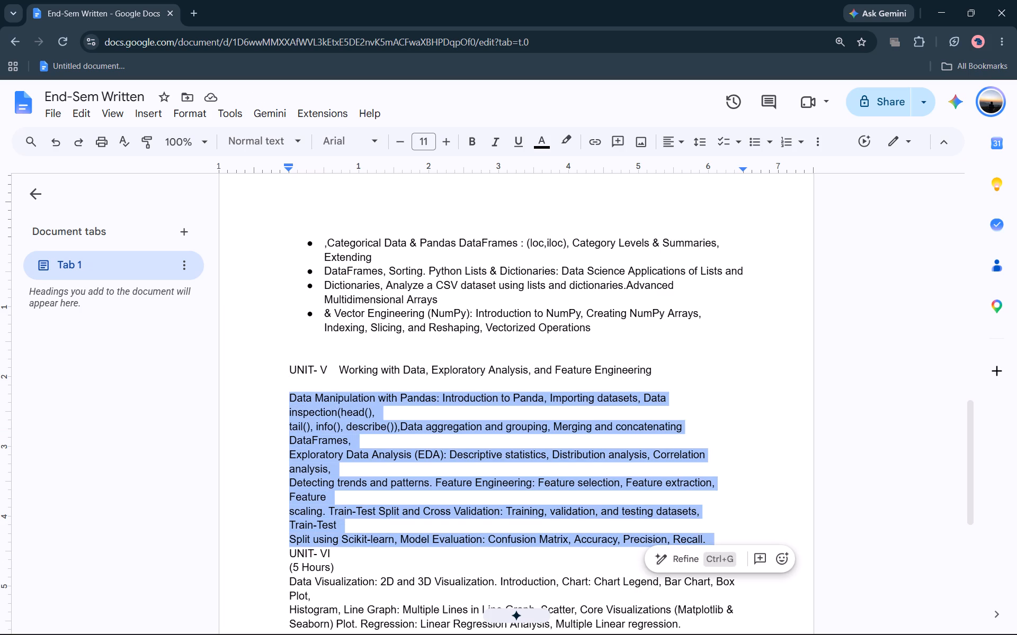
left_click(720, 138)
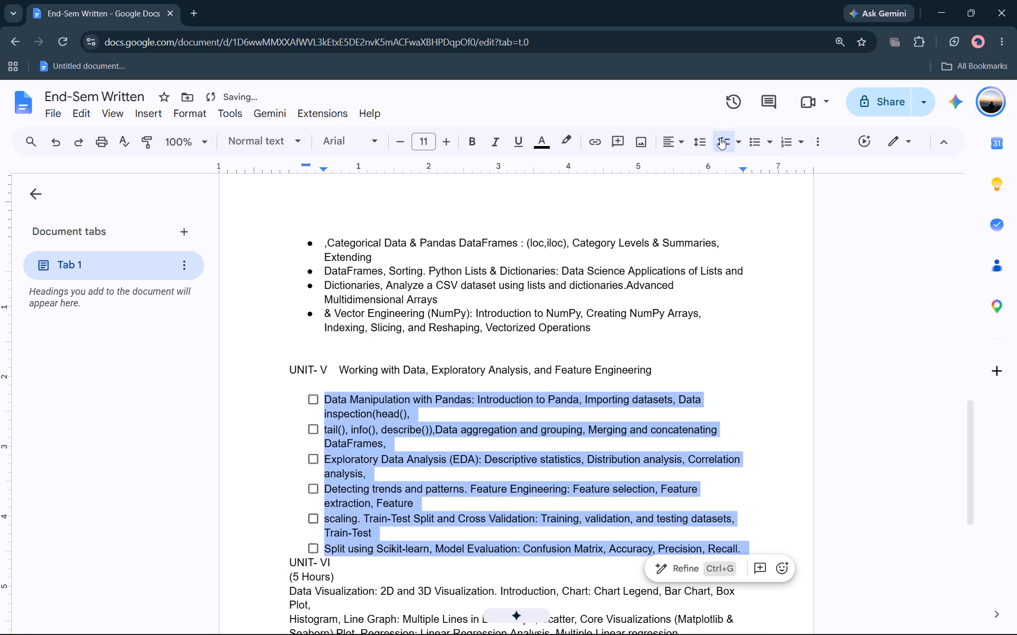
left_click(751, 147)
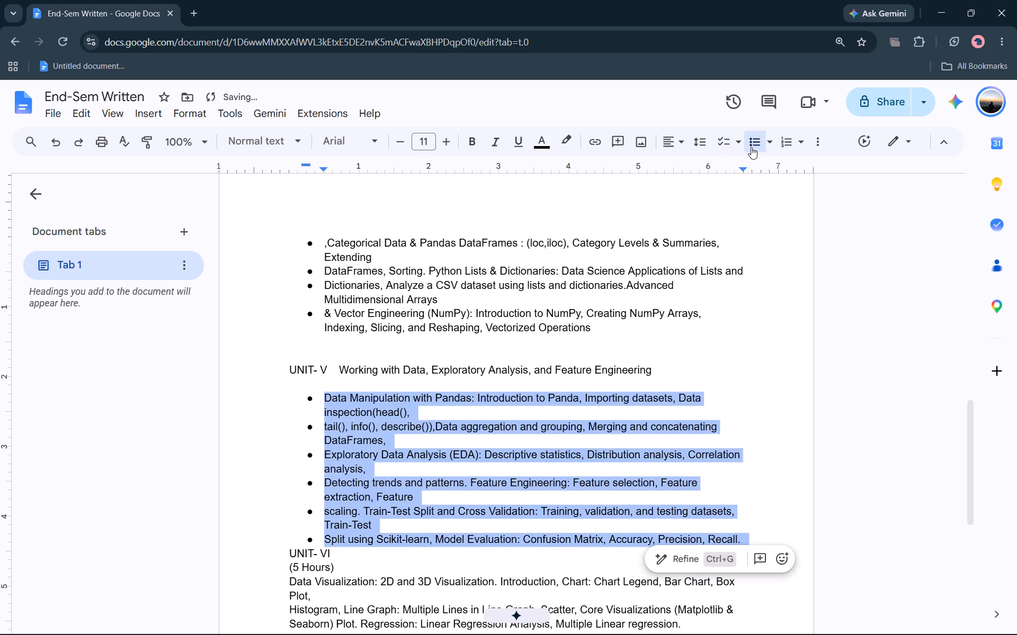
Insert two blank lines above the UNIT- VI heading and delete the "(5 Hours)" text below it, leaving that line blank.
left_click(332, 557)
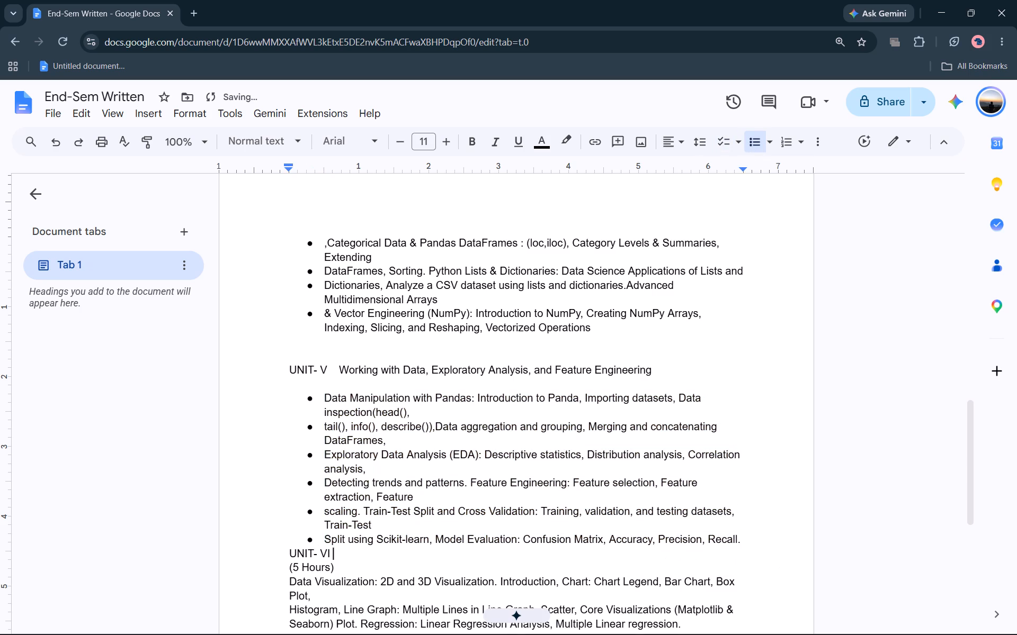
scroll(358, 504, "down", 3)
scroll(333, 475, "up", 1)
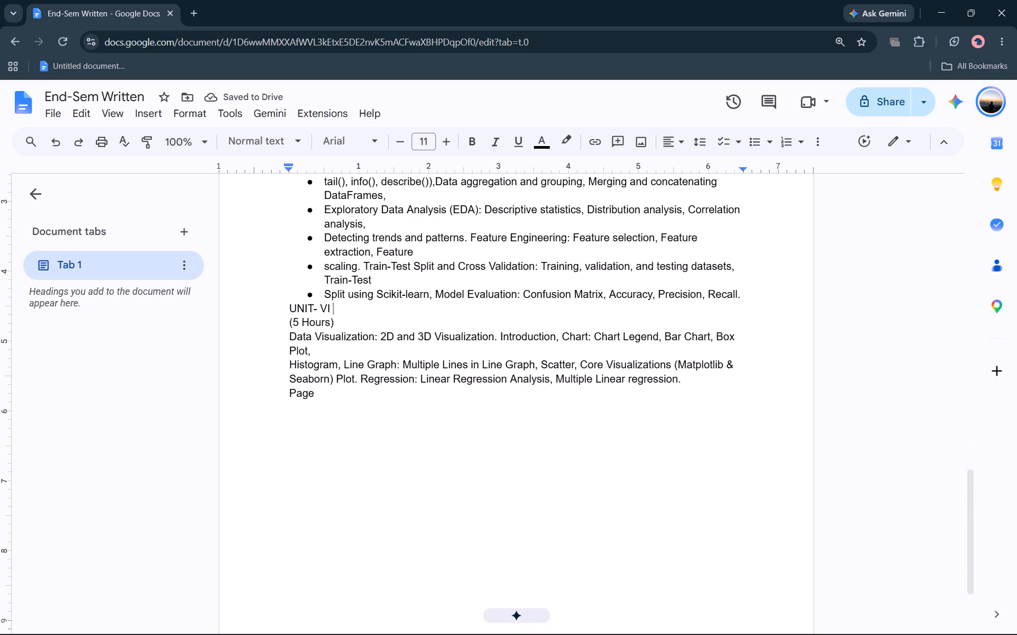
left_click(285, 309)
key("Return")
key("Return")
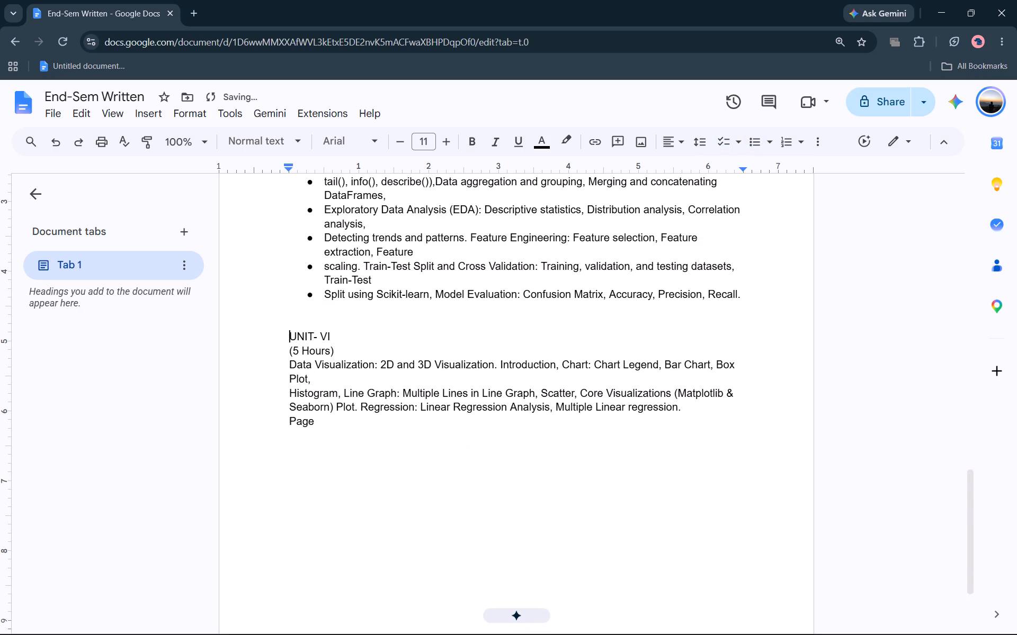
left_click_drag(335, 344, 290, 349)
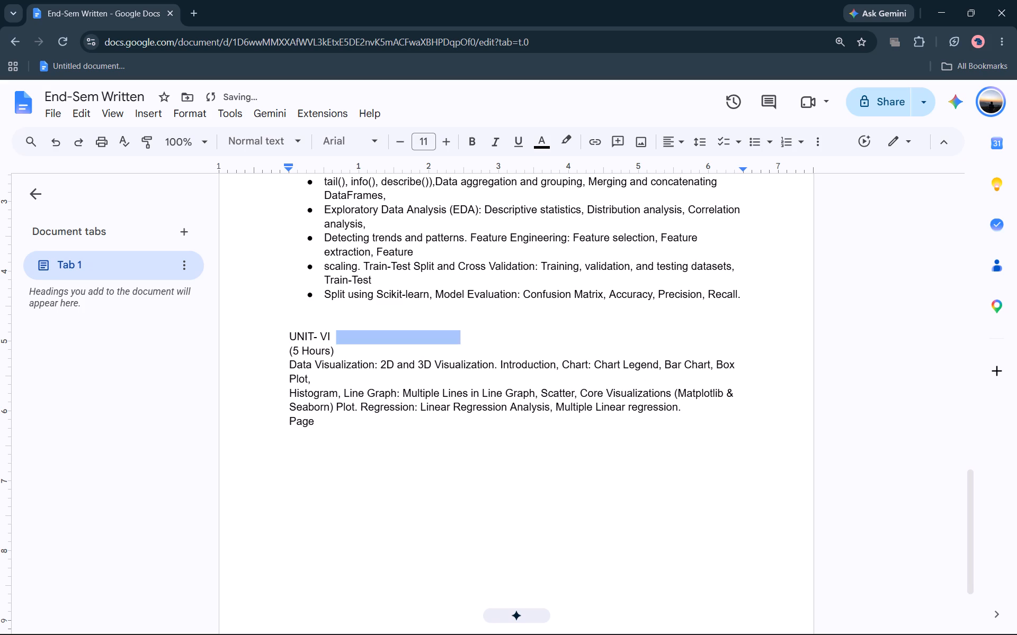
left_click_drag(408, 353, 256, 352)
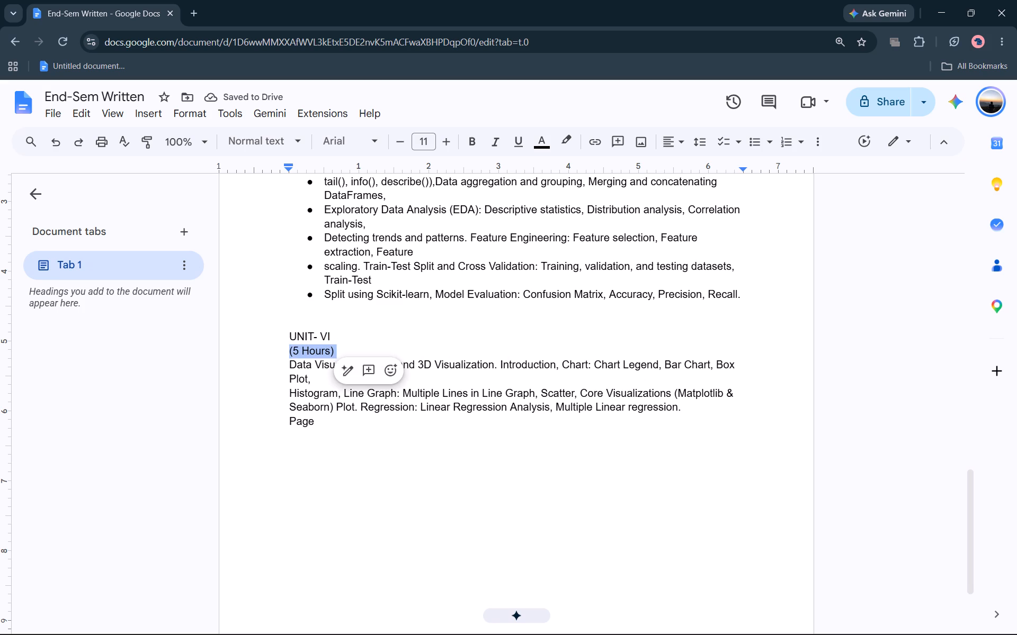
key("BackSpace")
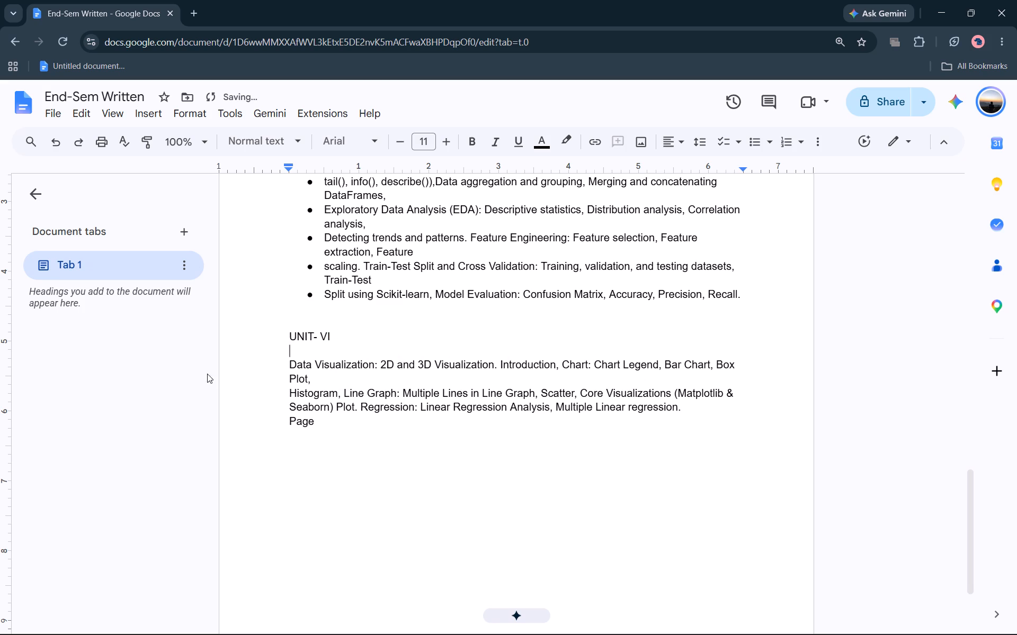
Format the UNIT- VI contents, from "Data Visualization" through the final "Page" line, as a bulleted list.
left_click_drag(285, 358, 342, 452)
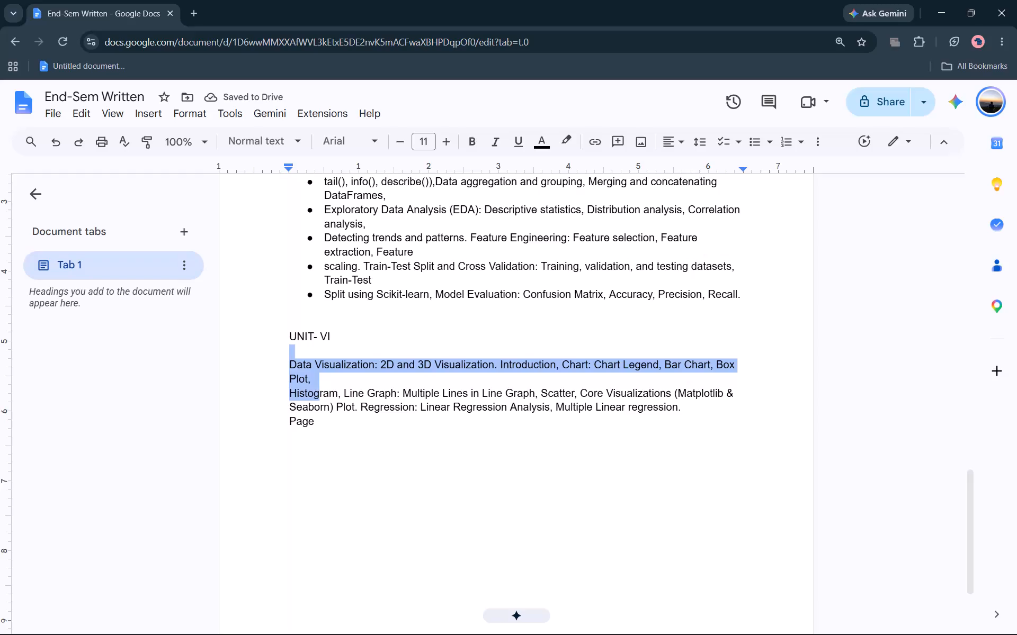
left_click(337, 447)
left_click(329, 433)
left_click_drag(327, 427, 288, 369)
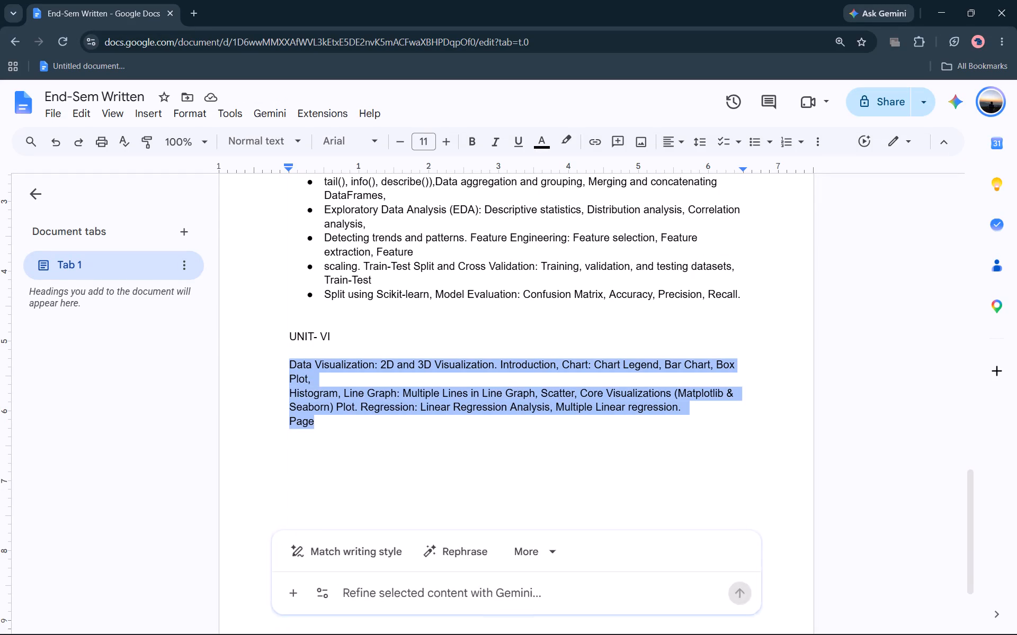
left_click(751, 140)
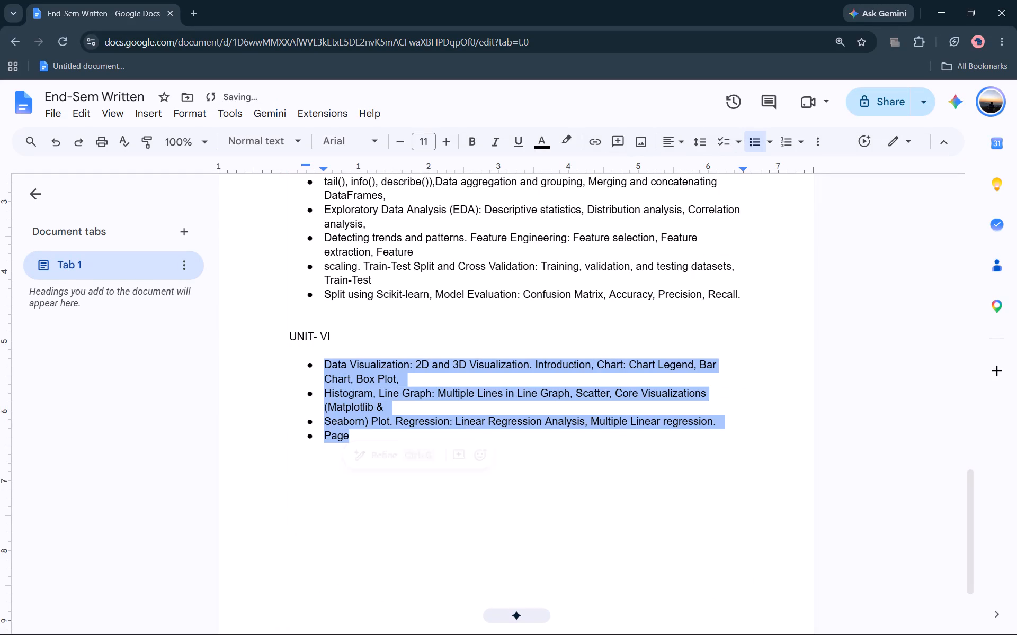
Join the final "Page" bullet onto the end of the preceding Regression bullet in UNIT- VI.
left_click(282, 468)
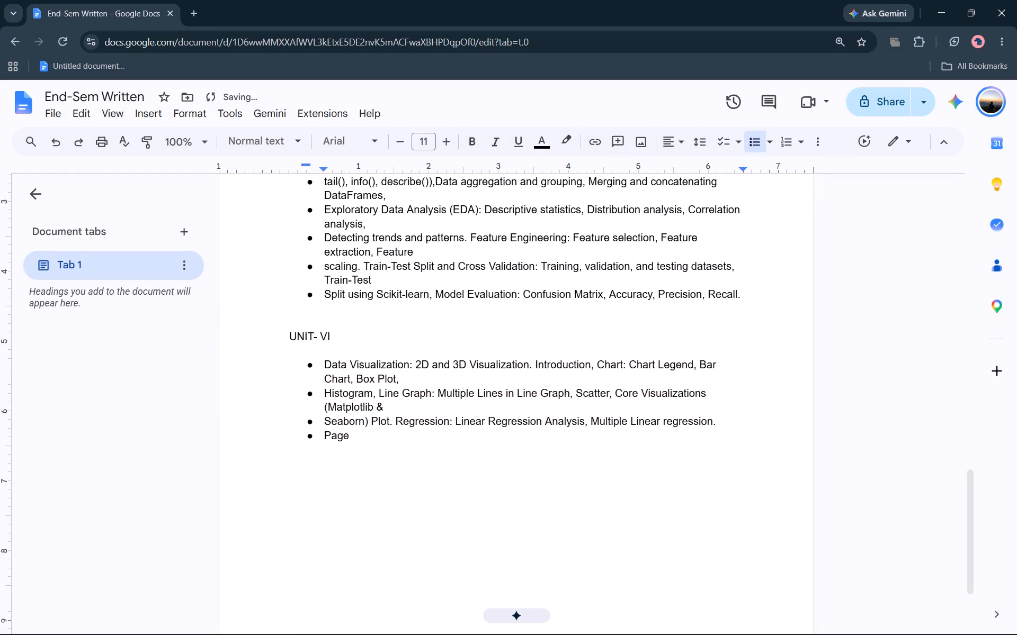
key("BackSpace")
key("BackSpace")
key("BackSpace")
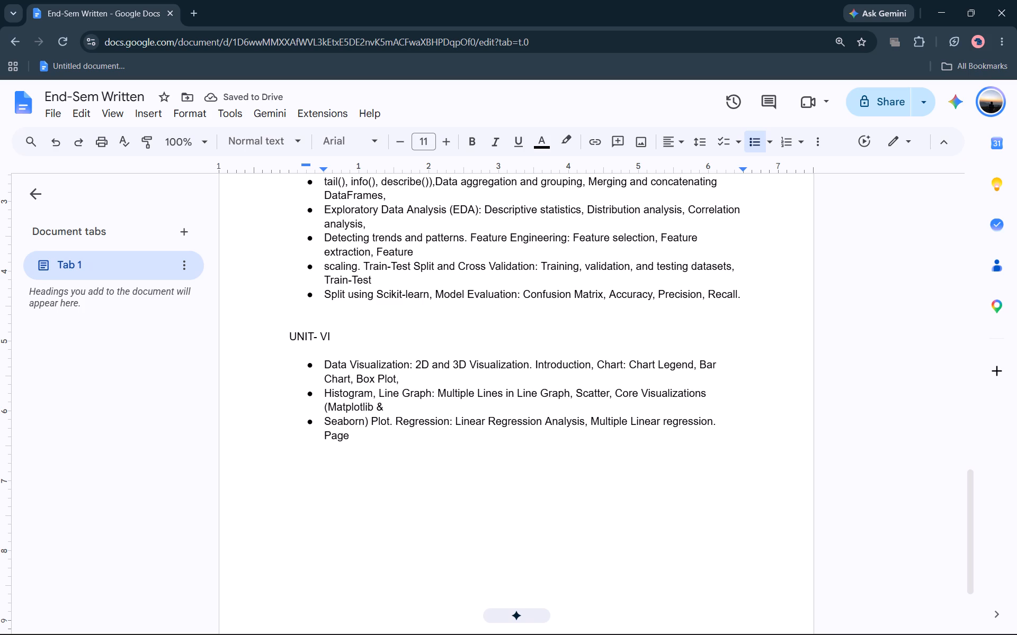
End the UNIT- VI bulleted list and add blank lines below it until the insertion point reaches the start of a new third page.
scroll(359, 403, "up", 4)
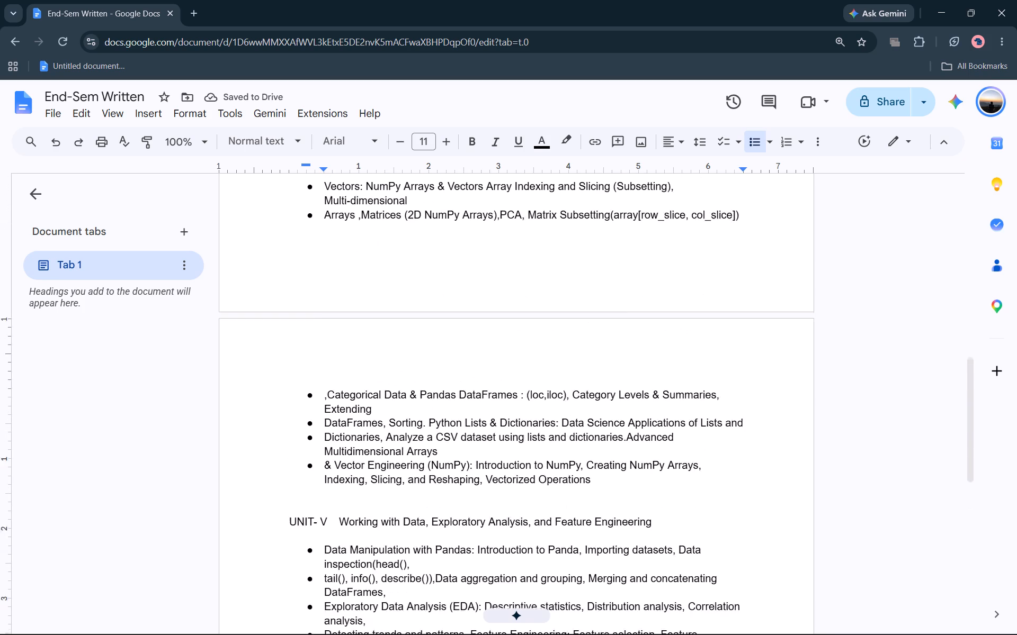
scroll(340, 396, "up", 5)
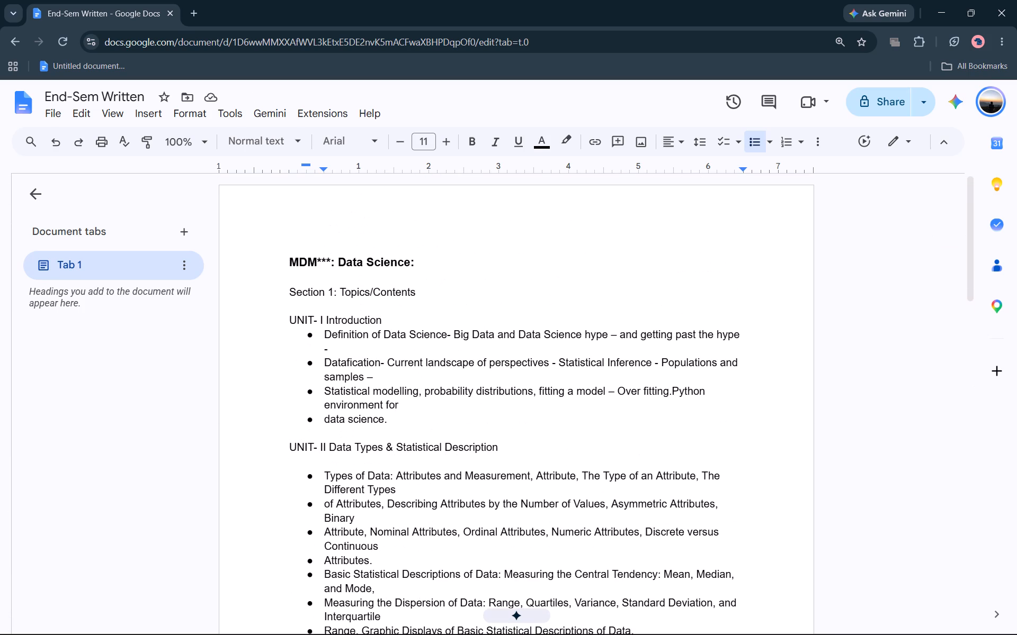
scroll(461, 313, "down", 12)
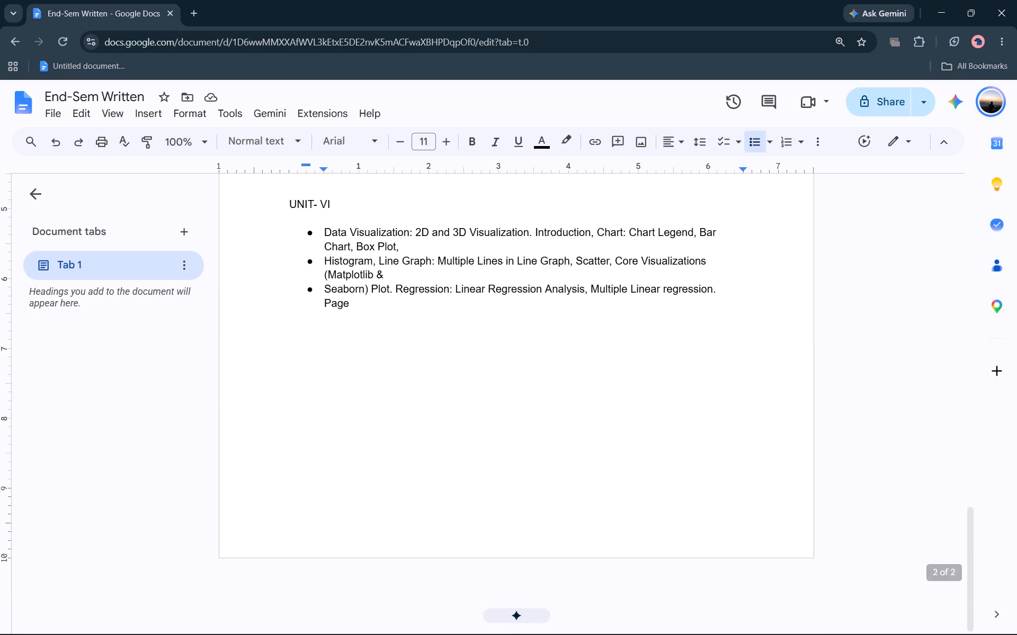
left_click_drag(418, 343, 408, 352)
left_click(329, 352)
left_click(284, 352)
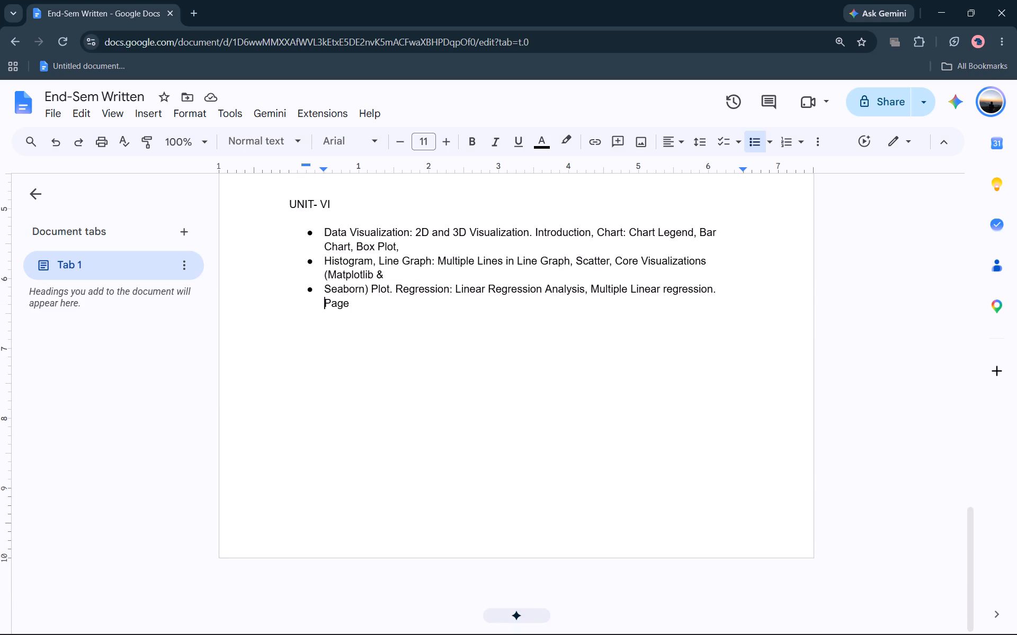
key("Down")
key("Return")
key("Return")
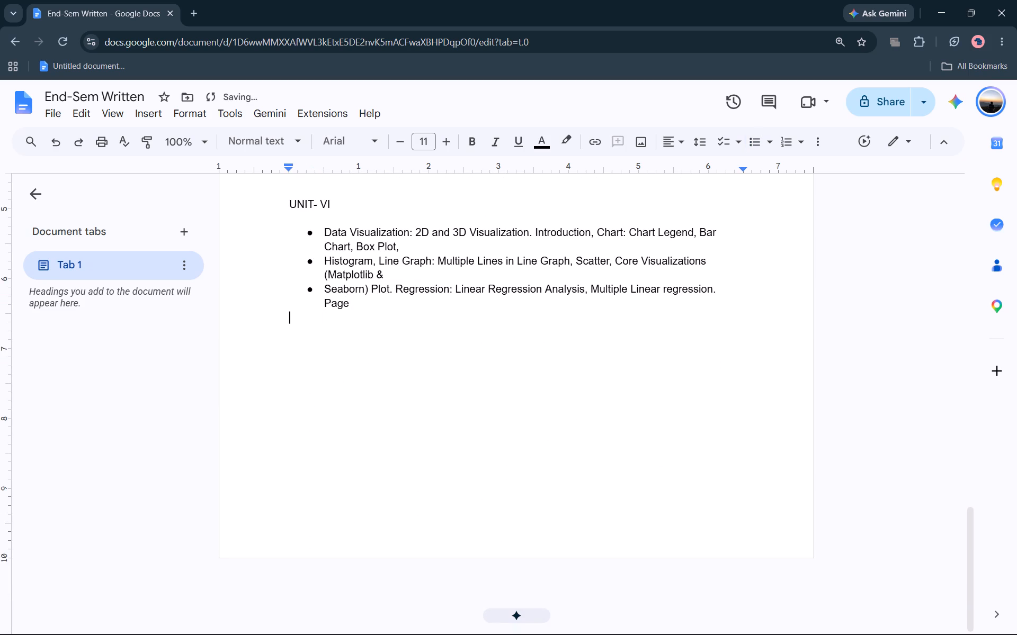
key("Return")
key("Return")
key("Return")
key("Return")
key("Return")
key("Return")
key("Return")
key("Return")
key("Return")
key("Return")
key("Return")
key("Return")
key("Return")
key("Return")
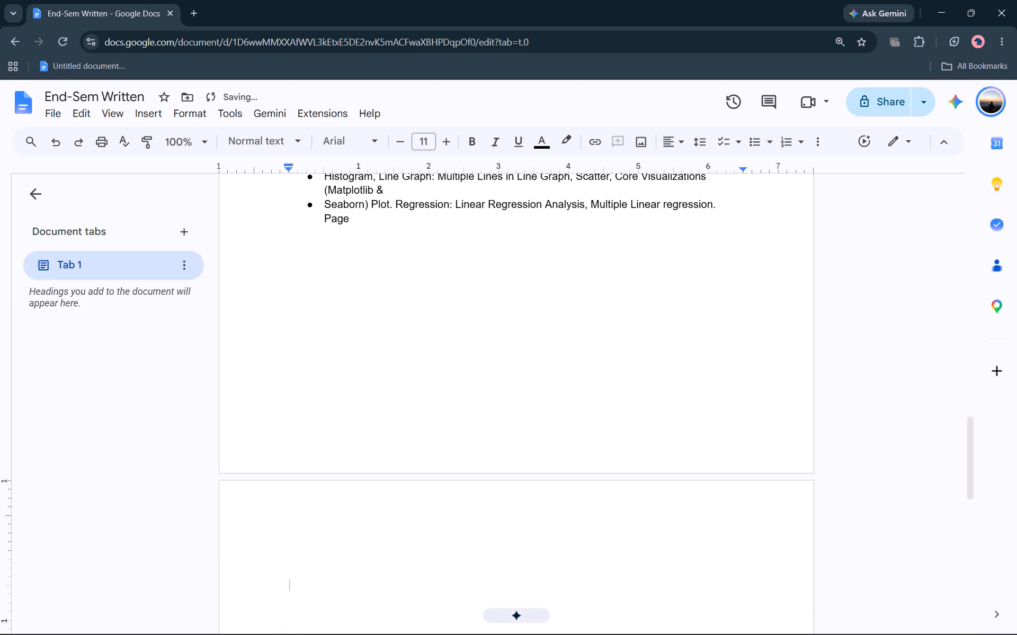
key("BackSpace")
key("BackSpace")
key("BackSpace")
key("Return")
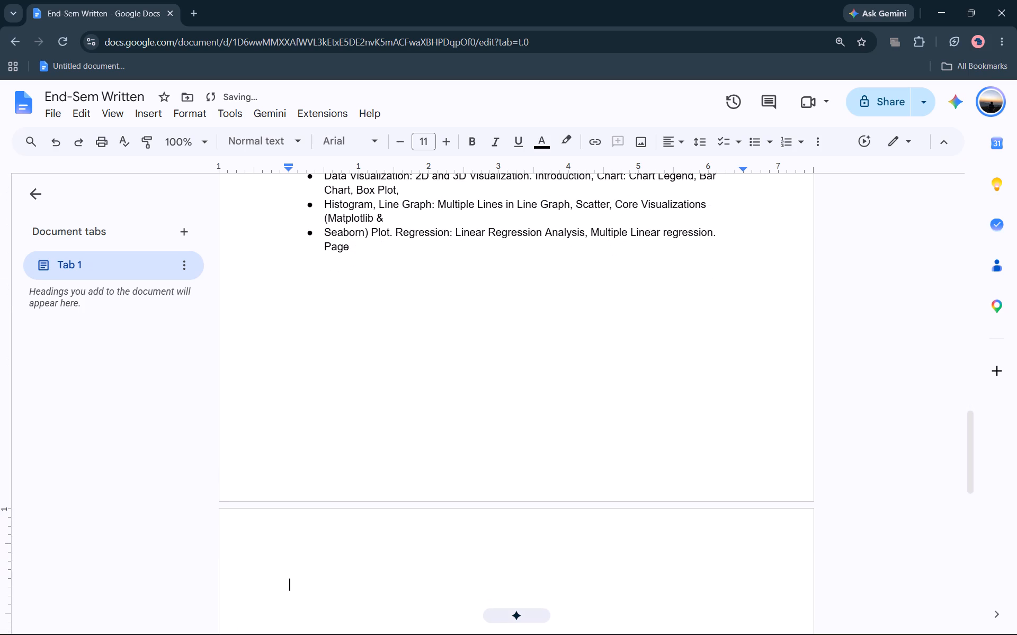
Switch to the syllabus PDF in Edge and locate the CS3212 Design and Analysis of Algorithms course on page 21.
key("alt+Tab")
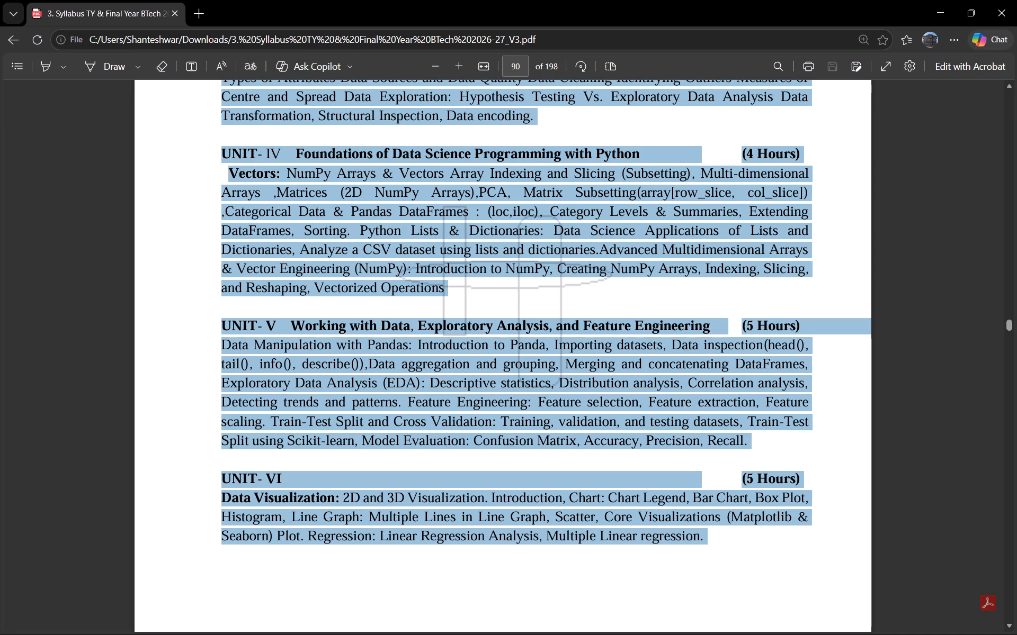
left_click(315, 305)
scroll(315, 305, "up", 9)
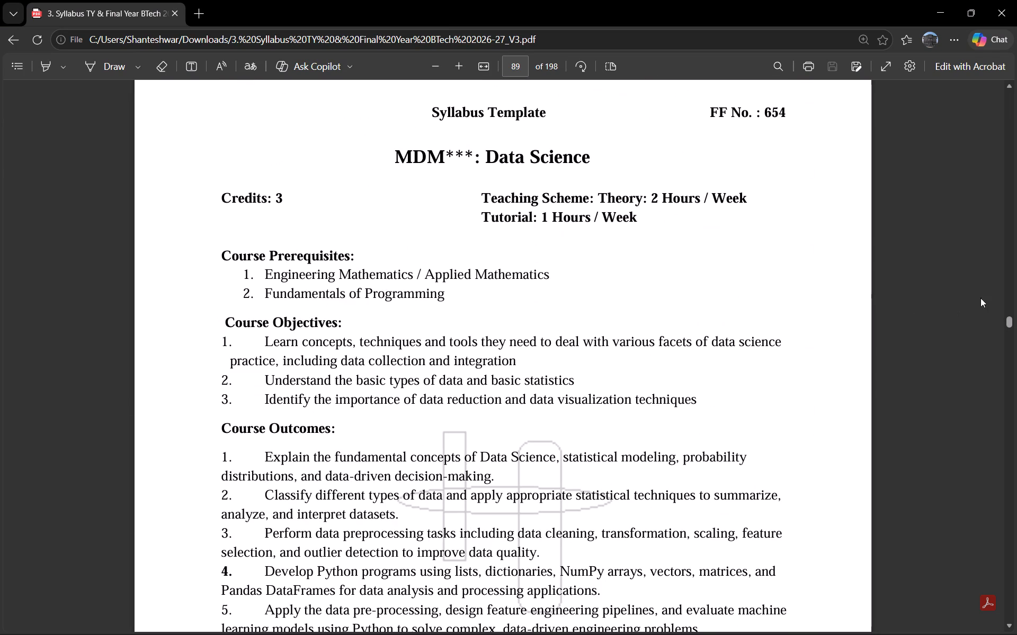
left_click_drag(1013, 307, 1008, 320)
left_click_drag(1008, 320, 1001, 129)
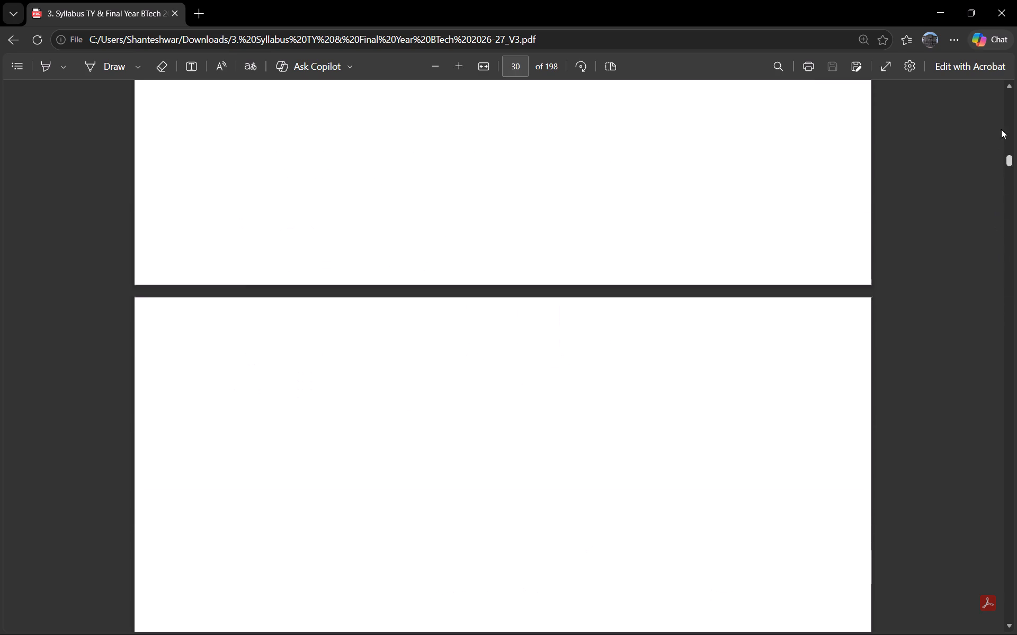
left_click_drag(1001, 129, 1008, 141)
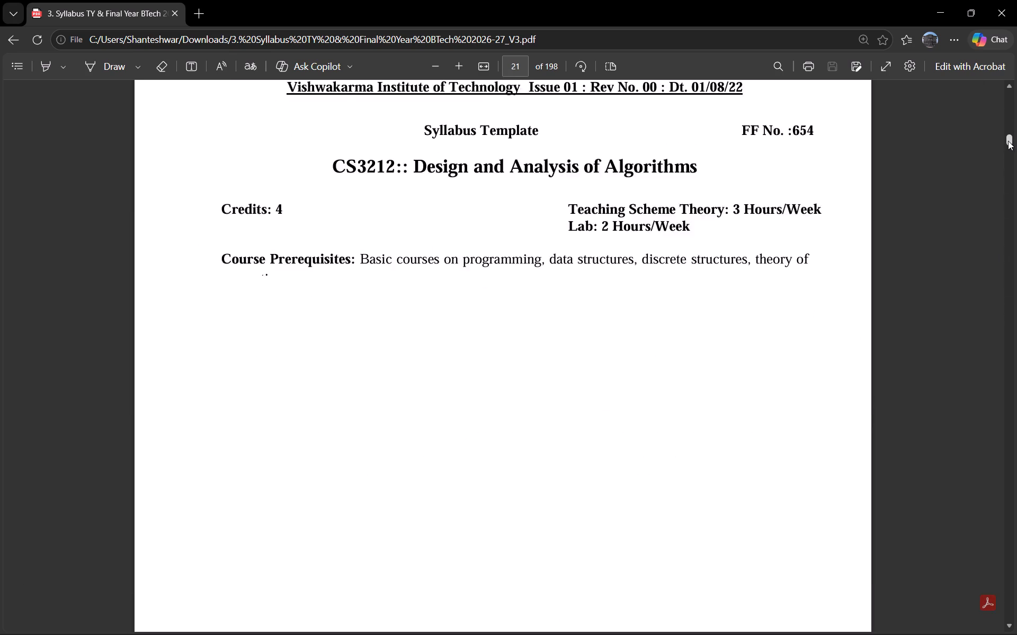
left_click_drag(1008, 141, 1009, 141)
scroll(511, 296, "up", 4)
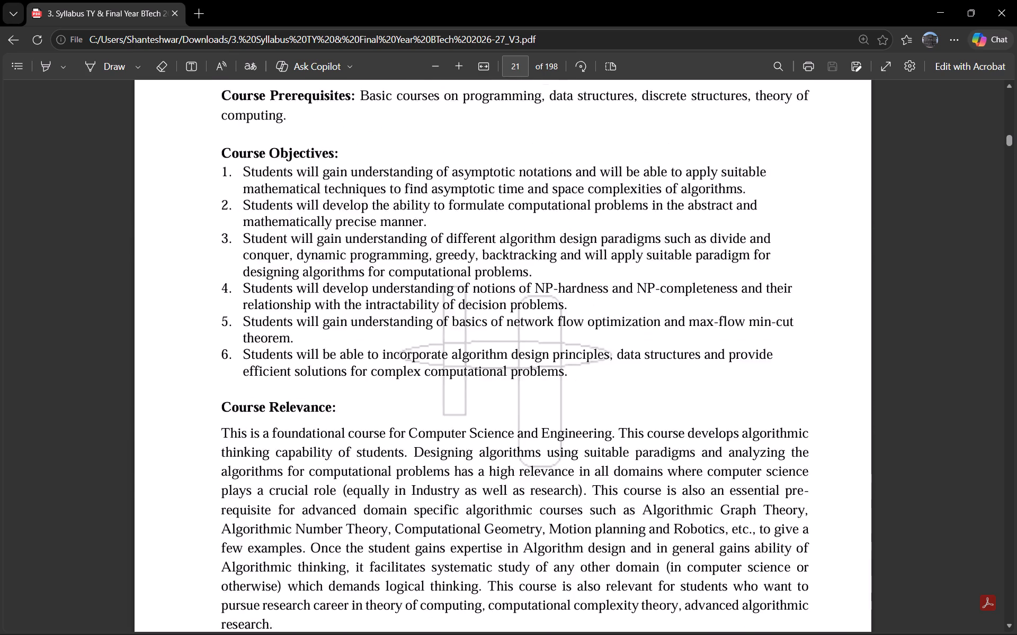
scroll(511, 295, "up", 5)
scroll(510, 295, "down", 3)
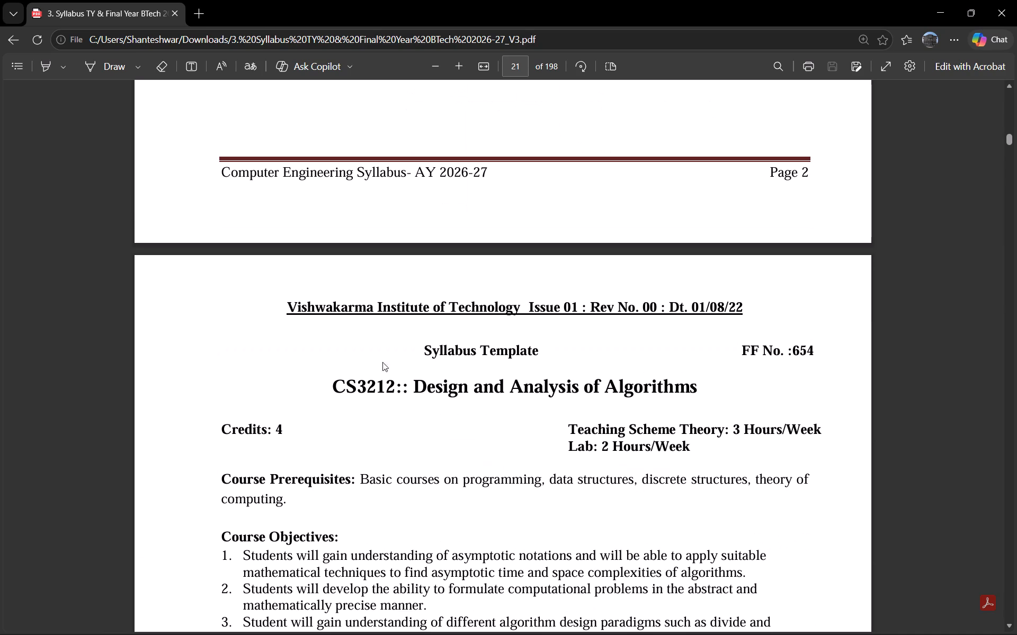
Copy the "CS3212:: Design and Analysis of Algorithms" title from the syllabus PDF into the third page of the End-Sem Written document in Chrome.
left_click_drag(316, 388, 692, 404)
left_click_drag(704, 386, 319, 384)
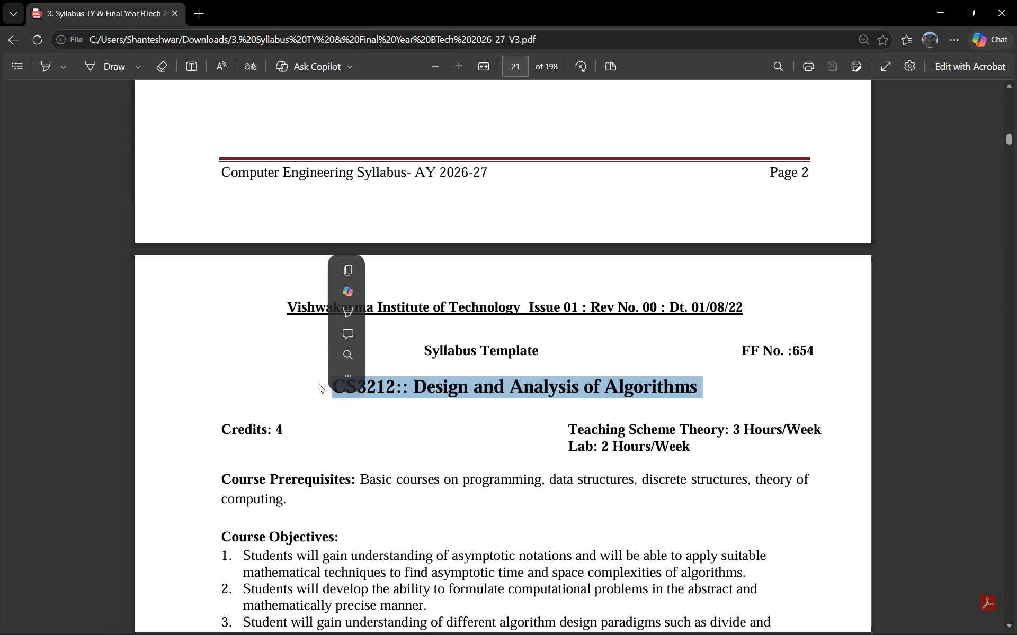
key("ctrl+c")
key("alt+Tab")
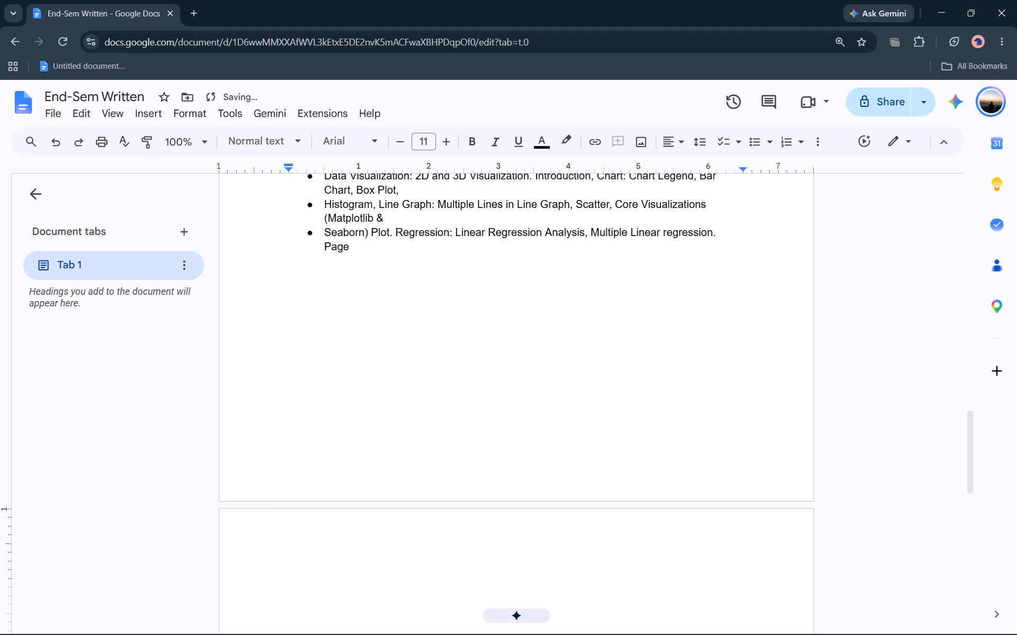
key("ctrl+v")
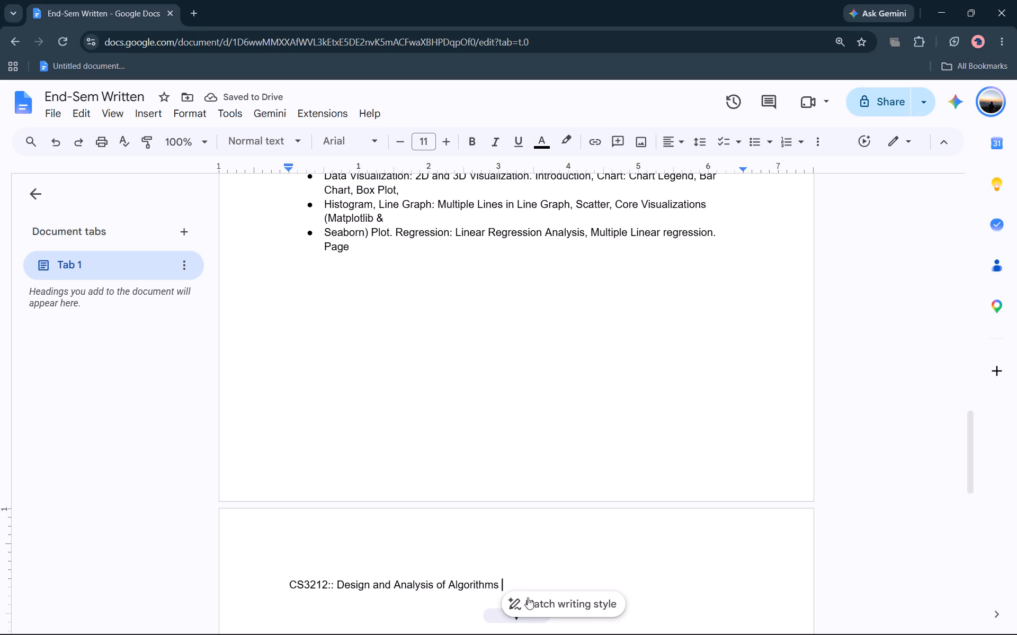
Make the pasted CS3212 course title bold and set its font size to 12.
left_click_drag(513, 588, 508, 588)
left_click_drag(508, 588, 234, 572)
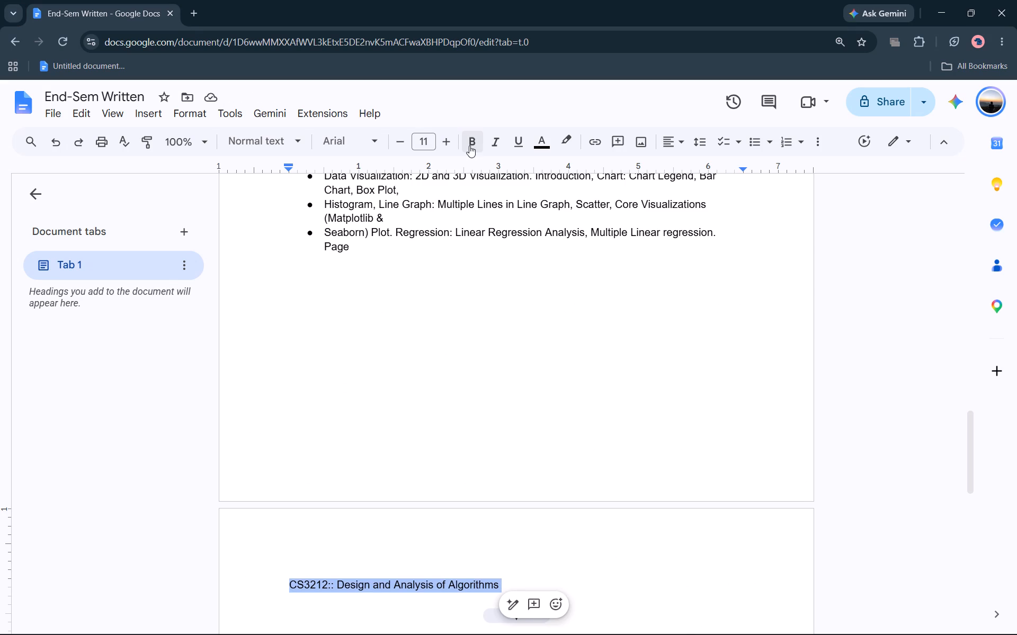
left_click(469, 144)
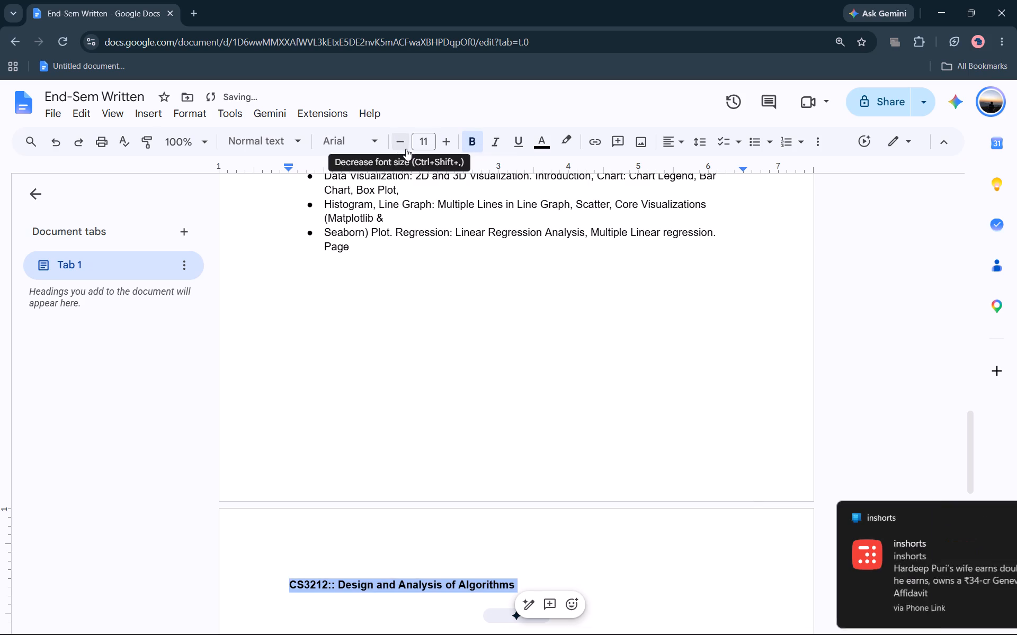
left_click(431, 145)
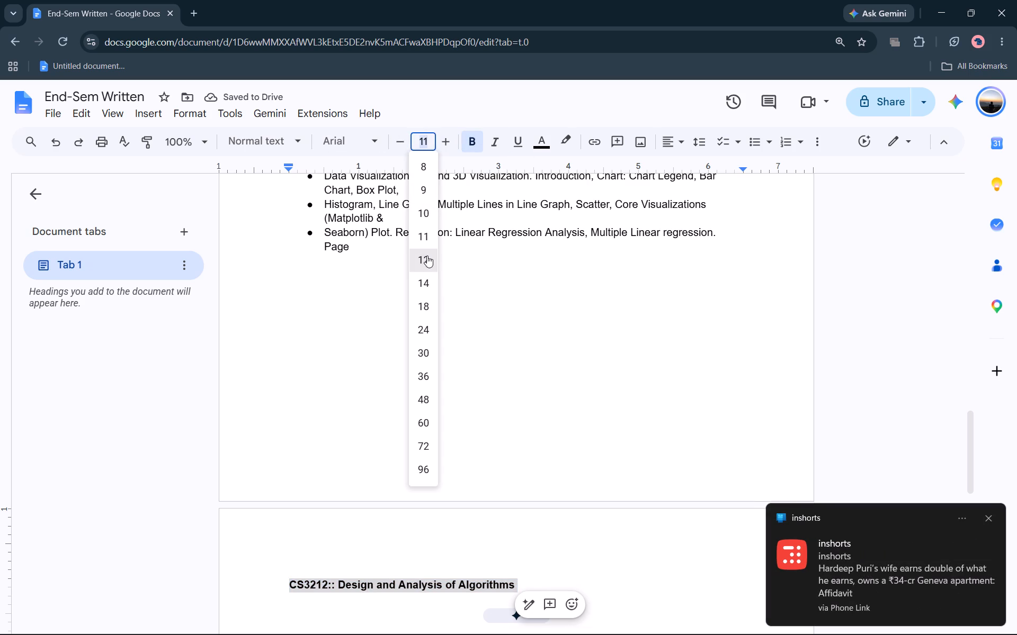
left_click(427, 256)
Apply the Heading 1 style to the CS3212 Design and Analysis of Algorithms title.
left_click(286, 144)
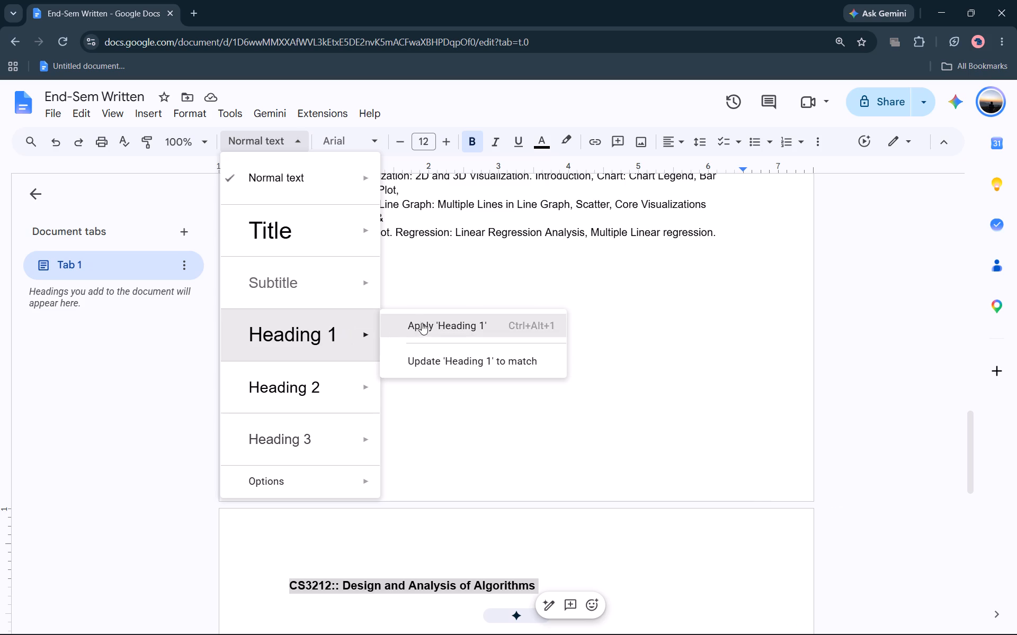
left_click(319, 323)
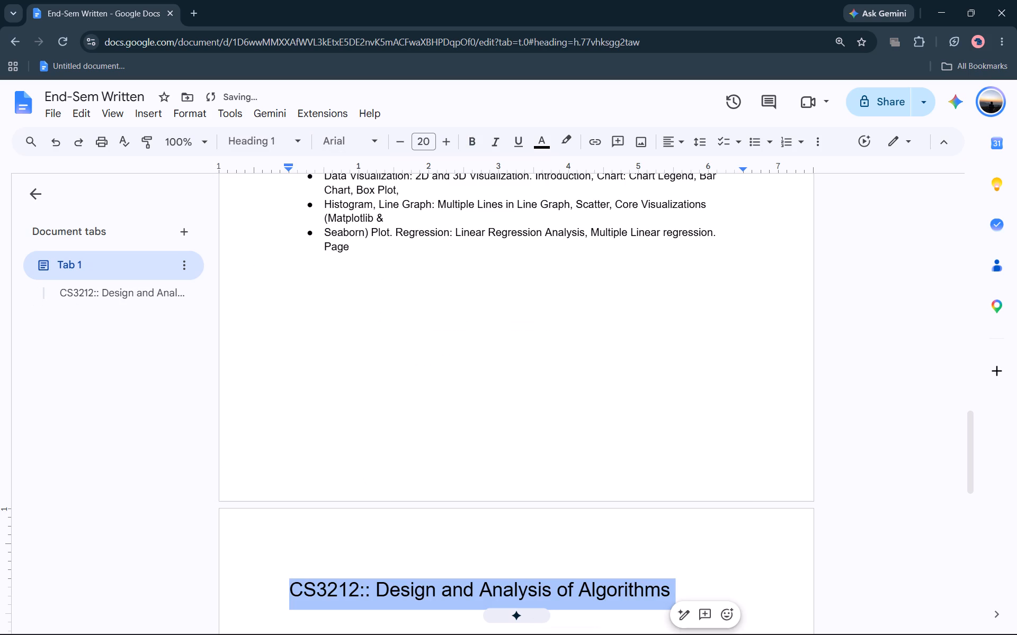
left_click(382, 376)
Apply the Heading 1 style to the "MDM***: Data Science:" title at the start of the document.
scroll(382, 379, "down", 3)
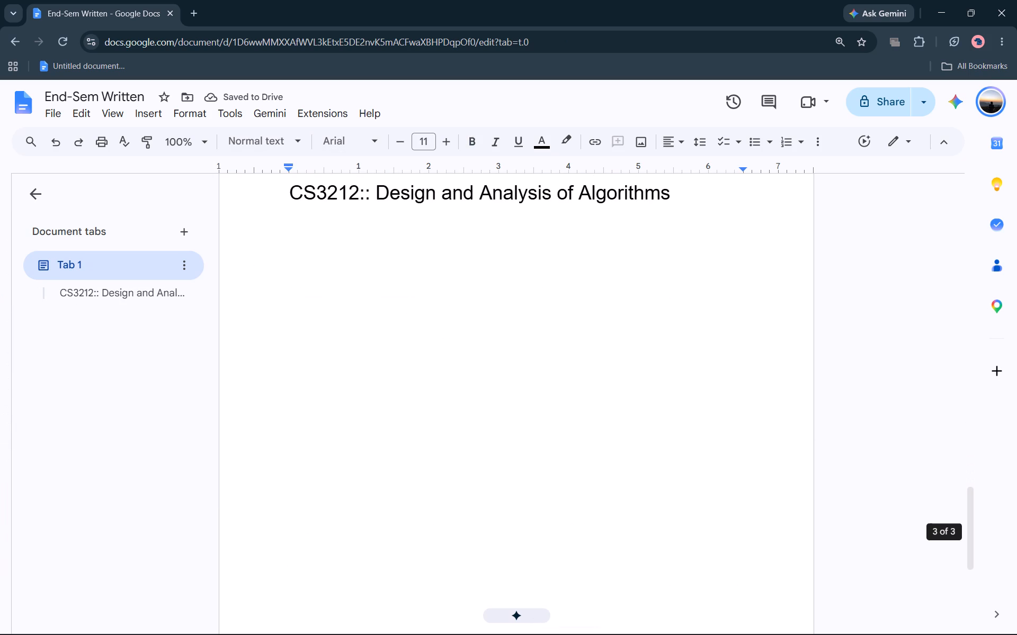
scroll(286, 229, "up", 12)
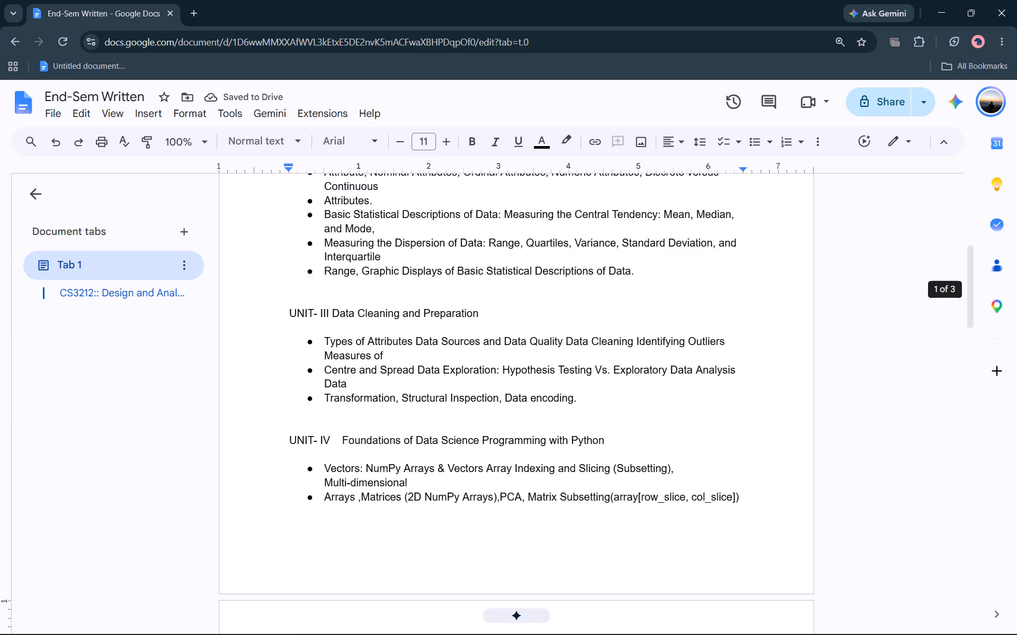
scroll(286, 229, "up", 5)
left_click_drag(426, 269, 253, 255)
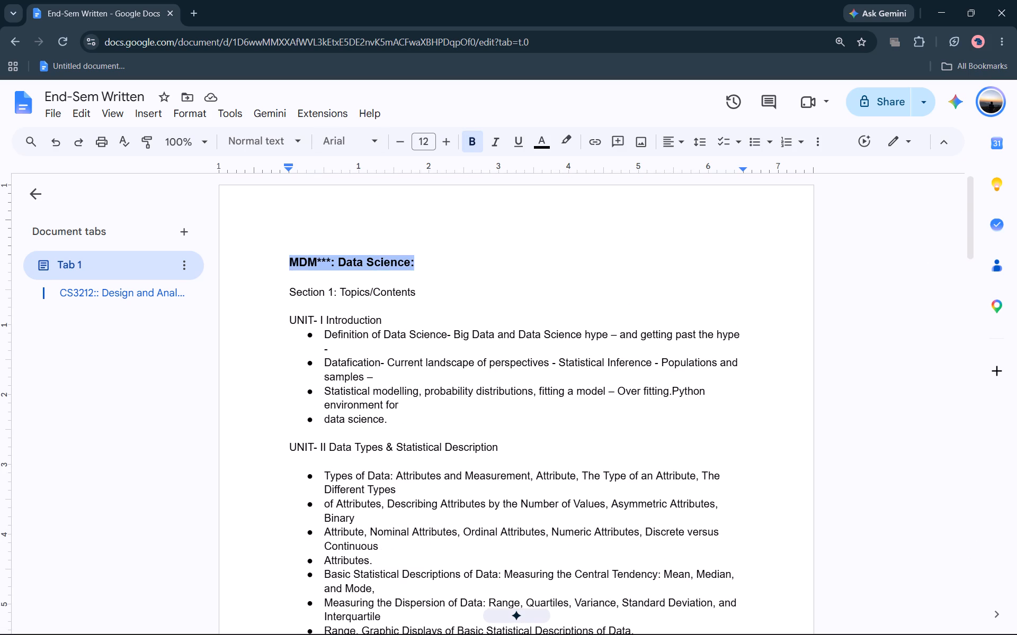
left_click(299, 142)
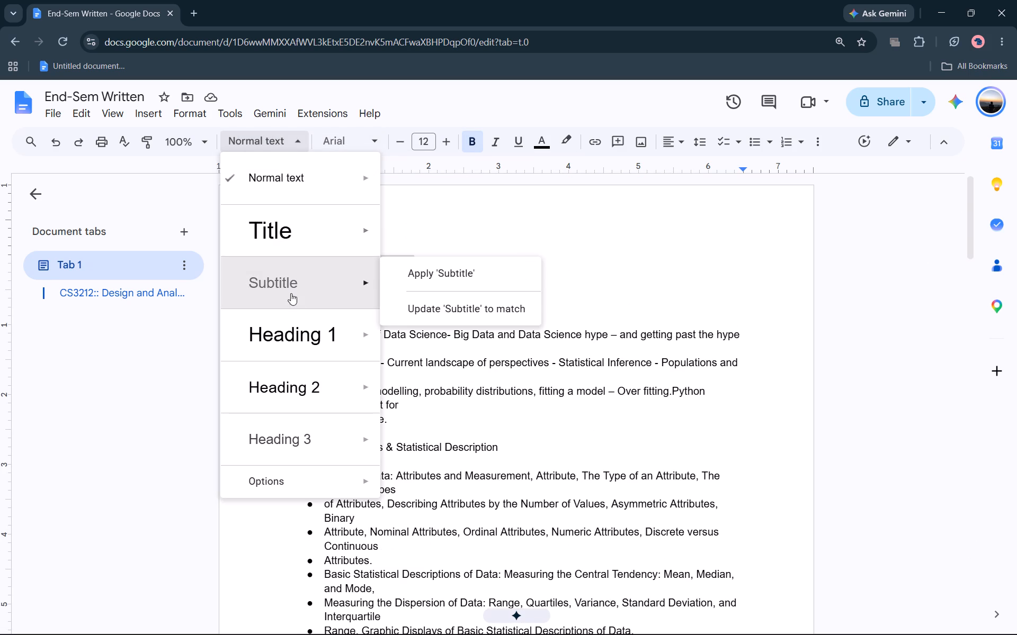
left_click(293, 329)
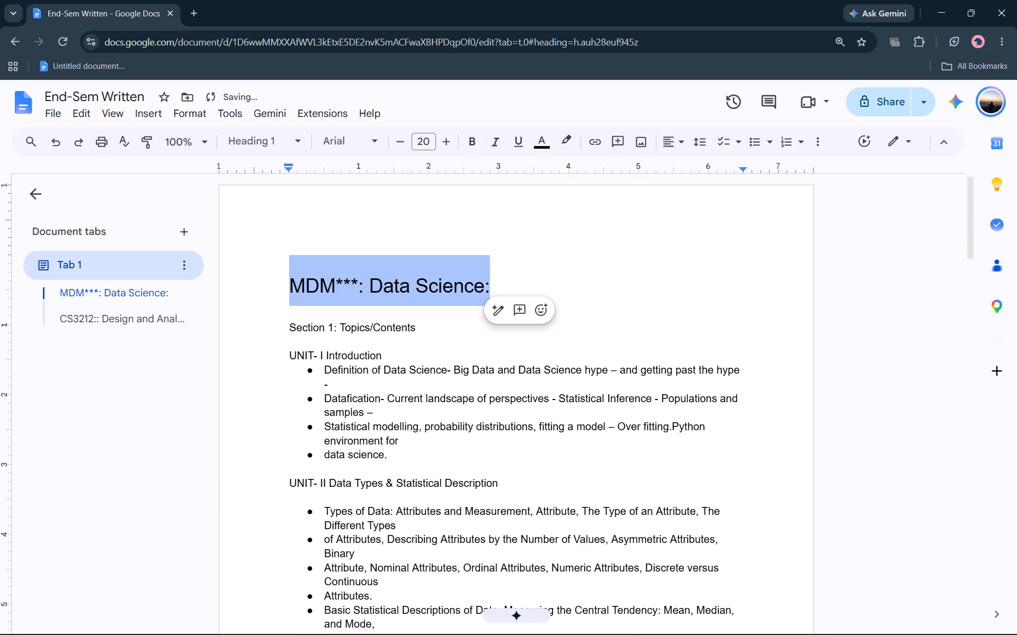
left_click(493, 250)
Start a new normal-text line below the CS3212 Design and Analysis of Algorithms heading on the third page.
scroll(483, 260, "down", 10)
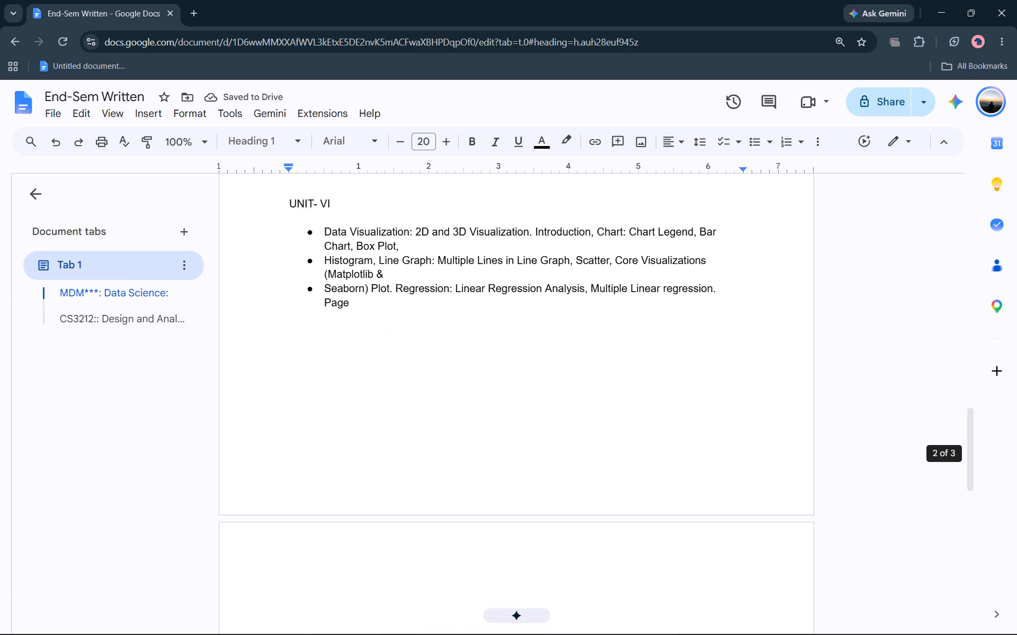
scroll(474, 268, "down", 2)
left_click(691, 317)
left_click(527, 345)
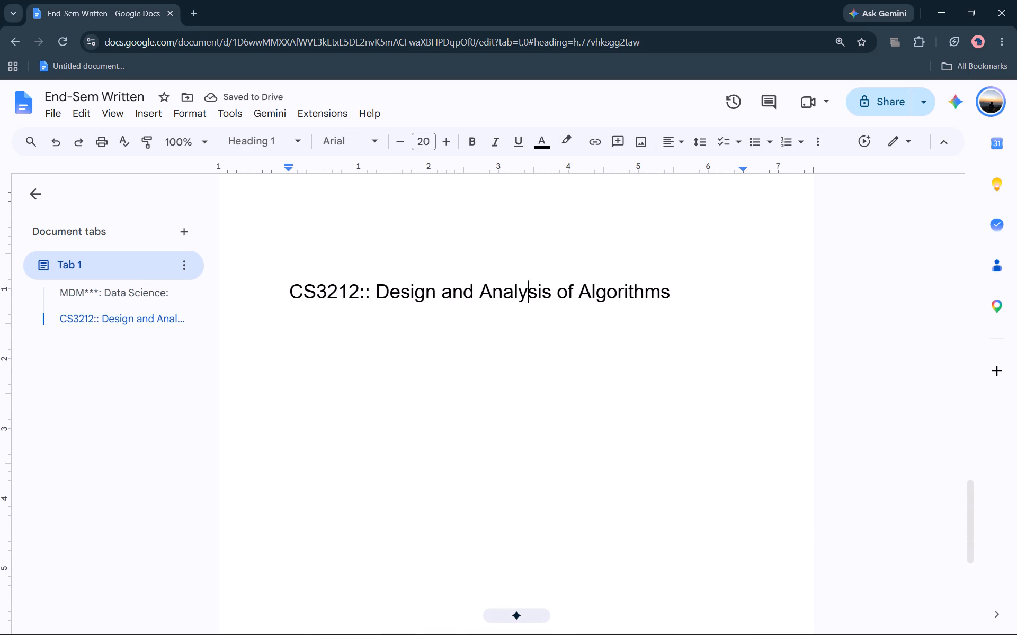
left_click(369, 349)
key("Down")
key("Return")
key("Return")
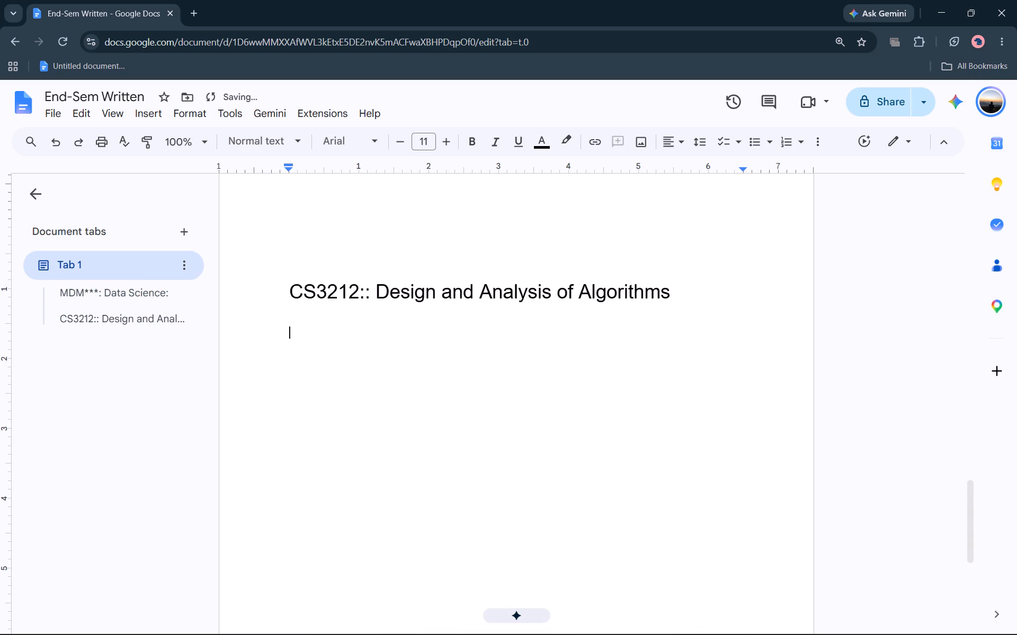
Switch to the syllabus PDF in Edge and locate the CS3212 "Section 1: Topics/Contents" on page 22.
key("alt+Tab")
scroll(425, 315, "down", 3)
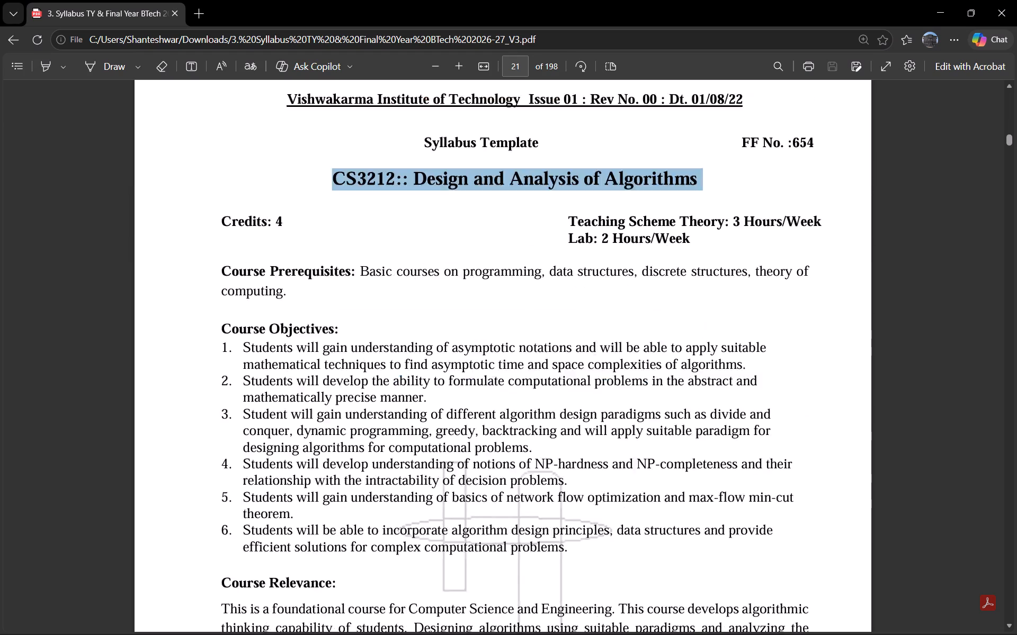
scroll(421, 315, "down", 4)
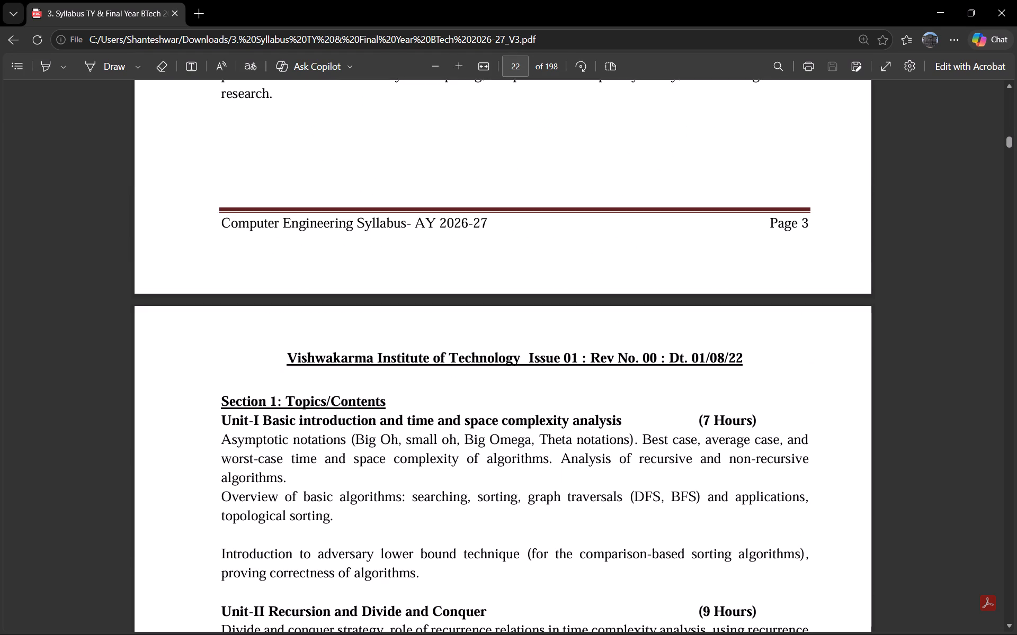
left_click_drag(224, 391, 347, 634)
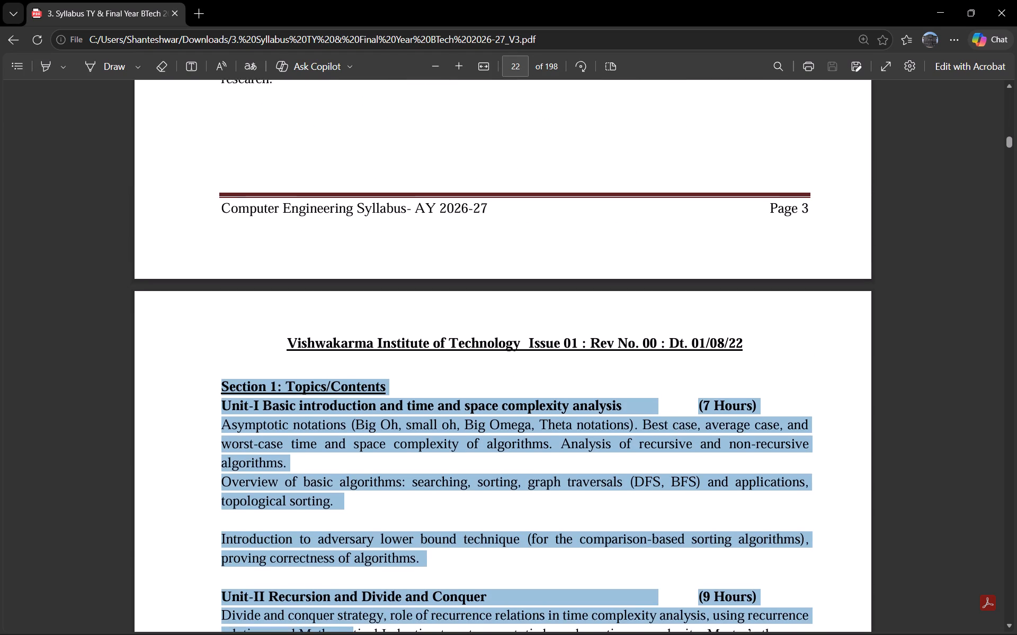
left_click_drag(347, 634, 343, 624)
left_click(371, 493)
Examine the CS3212 contents through page 23, including the note before Unit-V, to find where the Unit-VI topics end.
scroll(370, 491, "up", 6)
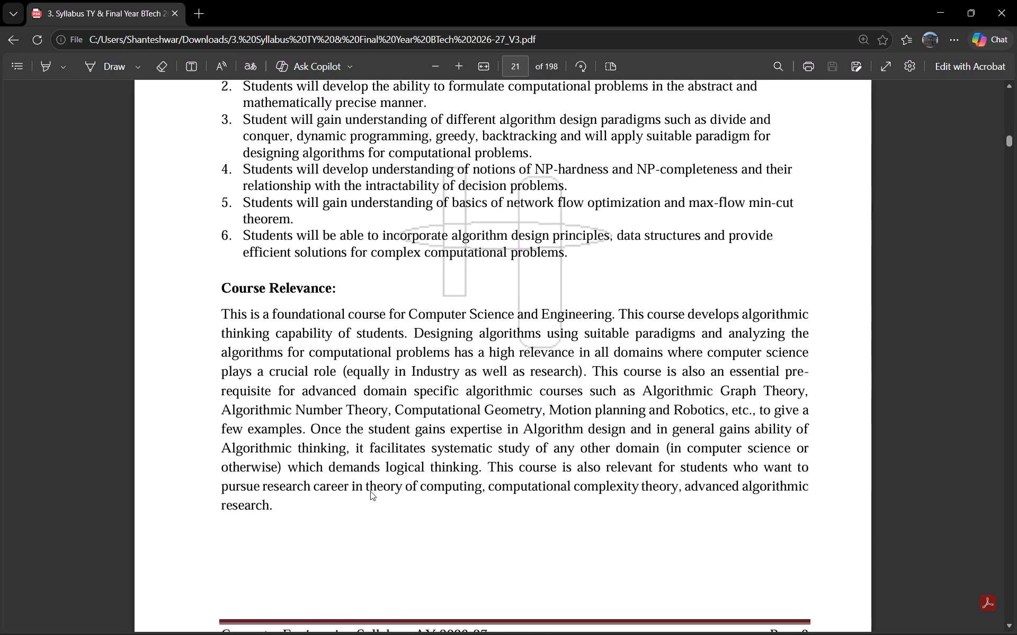
scroll(370, 487, "down", 16)
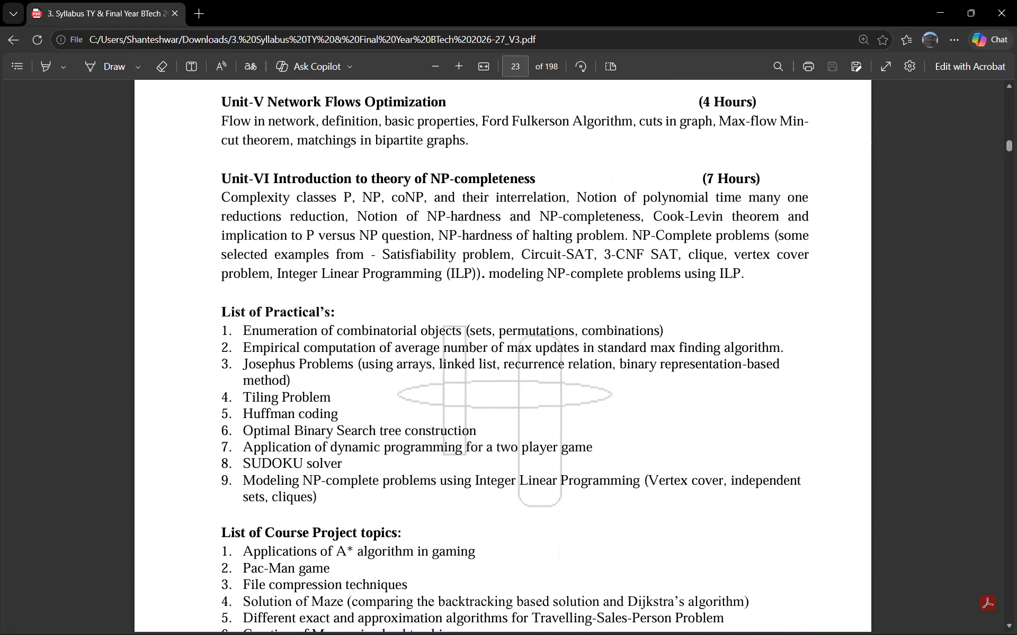
scroll(370, 487, "up", 3)
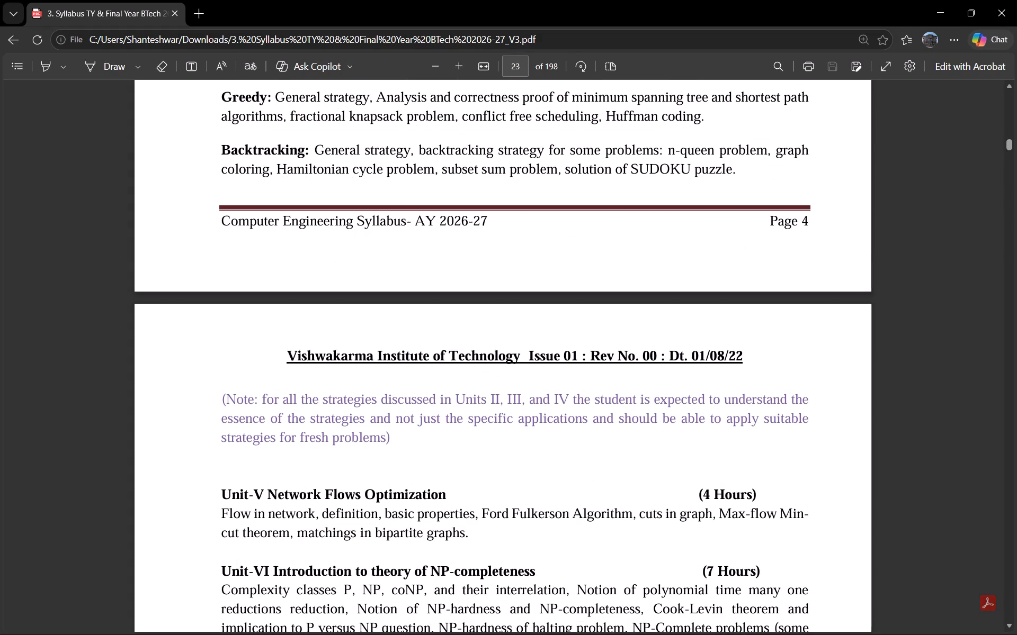
left_click_drag(446, 442, 263, 392)
left_click_drag(263, 392, 404, 431)
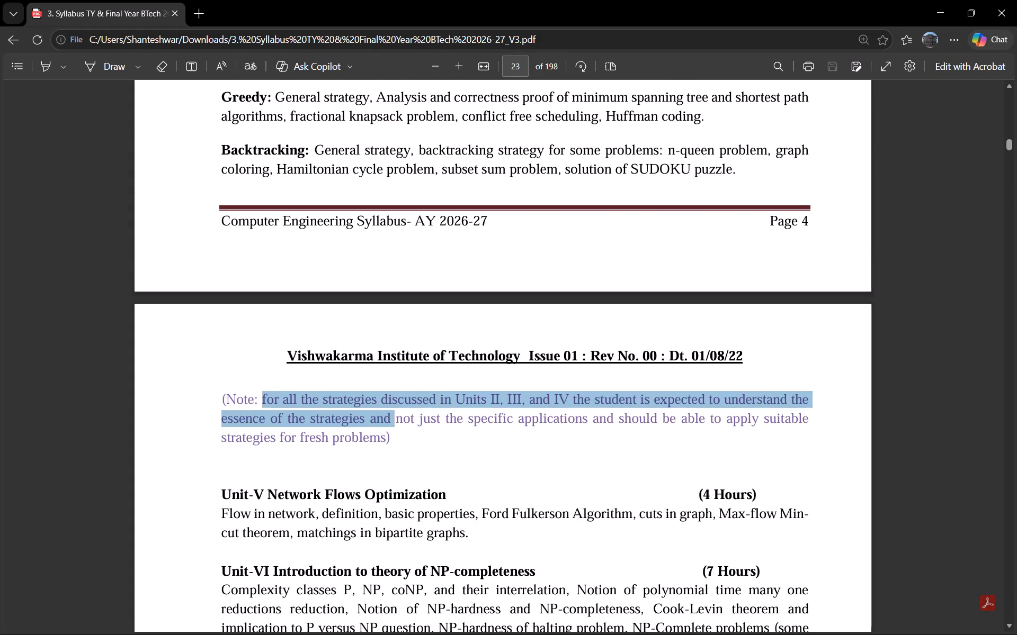
left_click_drag(404, 431, 445, 453)
left_click(445, 456)
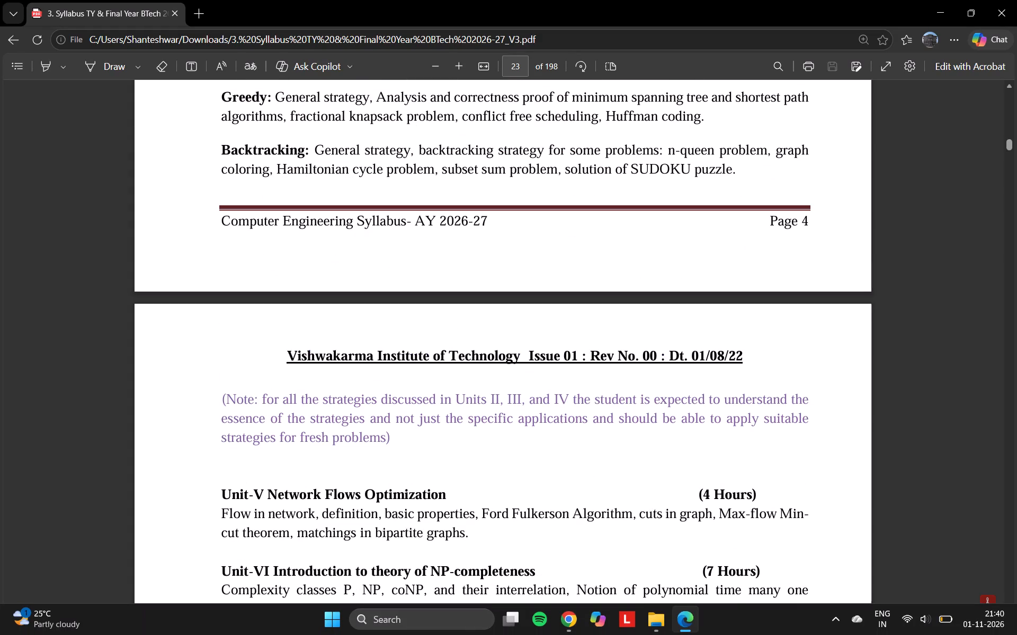
scroll(447, 452, "down", 4)
scroll(420, 430, "up", 2)
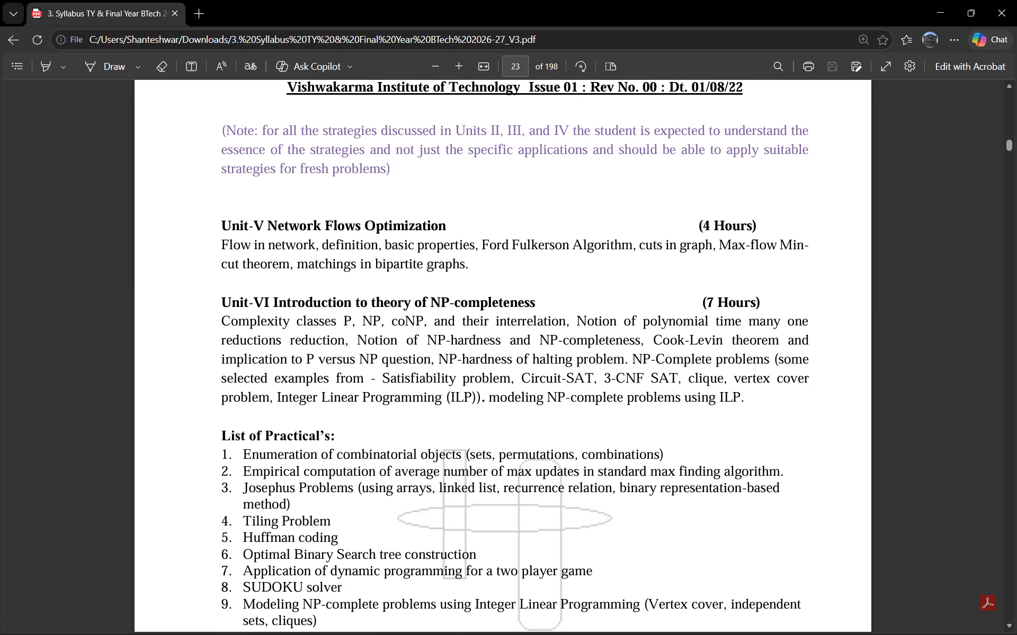
Copy the CS3212 contents from "Section 1: Topics/Contents" through the end of Unit-VI and paste them below the course heading in the Chrome document.
left_click_drag(750, 400, 219, 106)
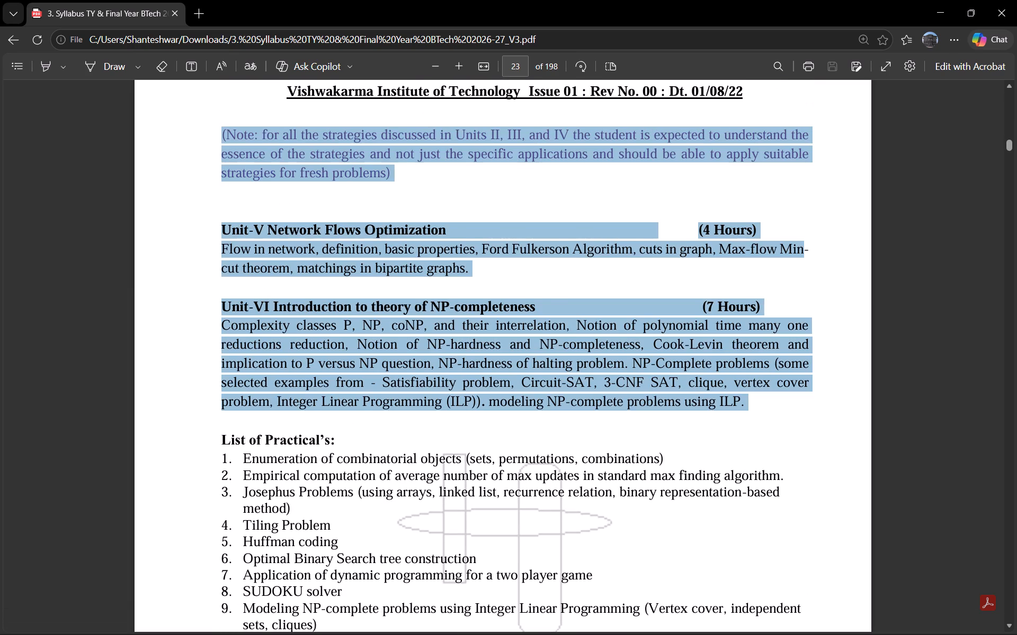
left_click_drag(219, 106, 248, 75)
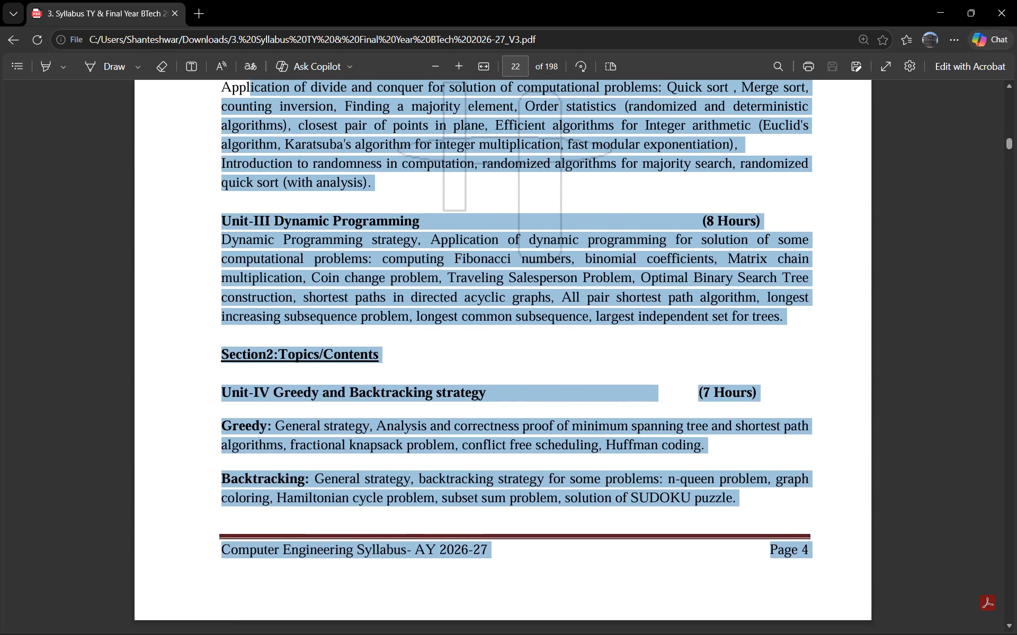
left_click_drag(248, 75, 228, 67)
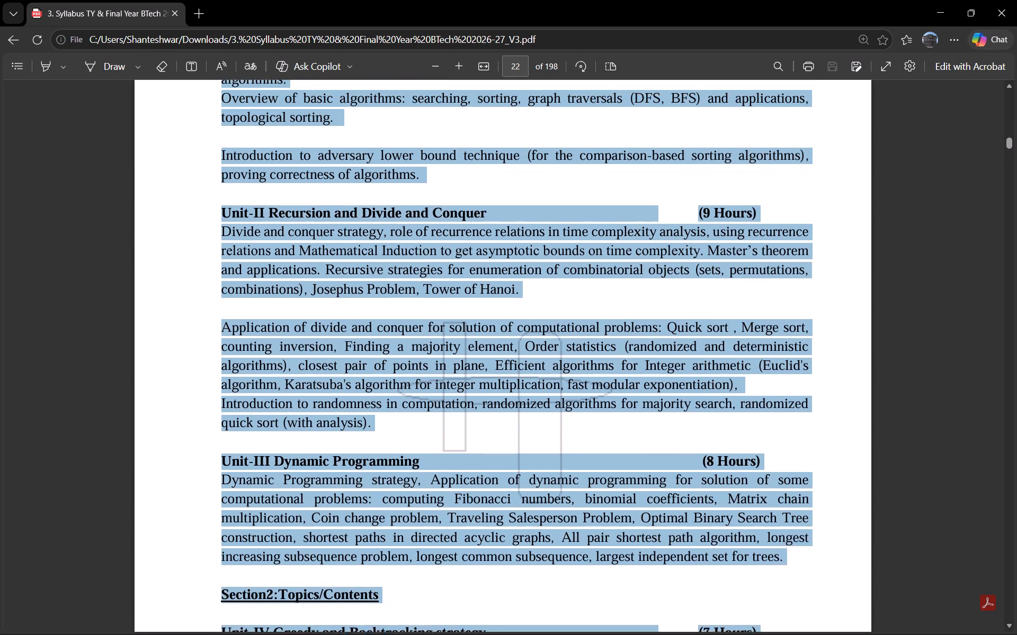
left_click_drag(228, 67, 207, 78)
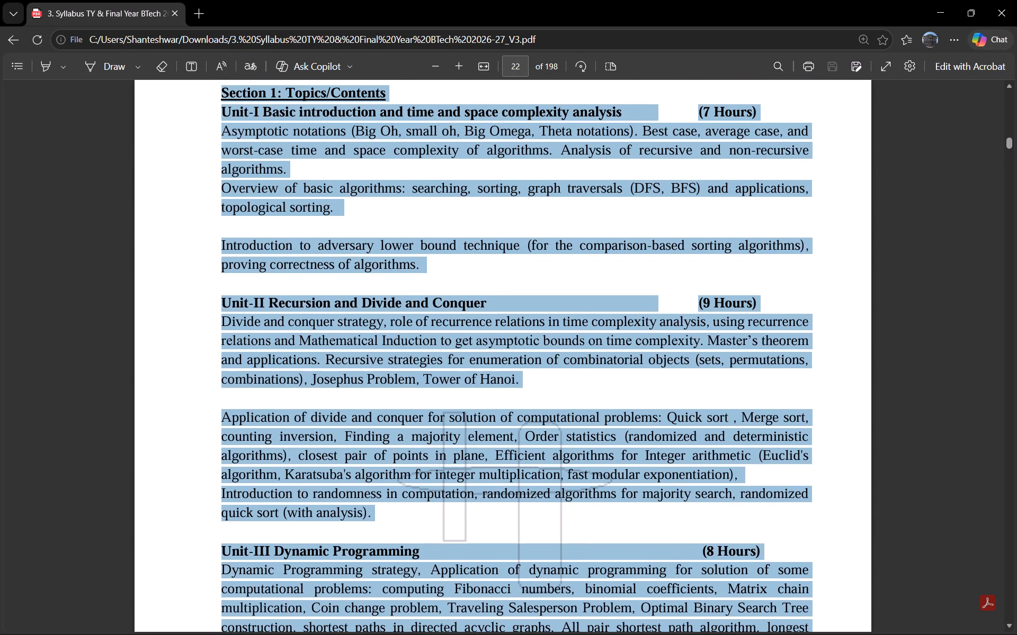
left_click_drag(207, 78, 203, 137)
key("ctrl+c")
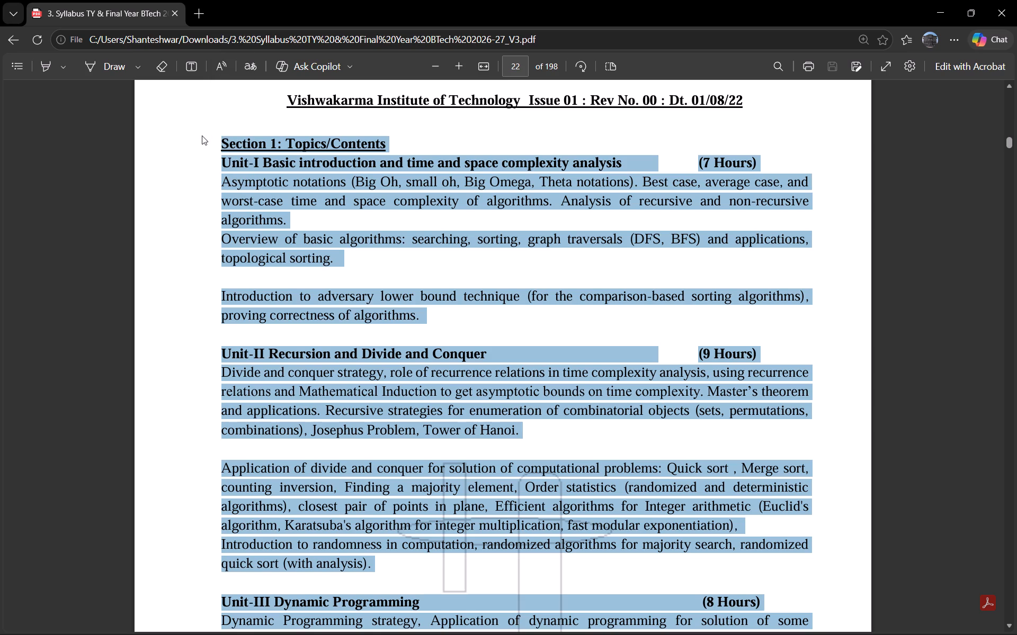
key("alt+Tab")
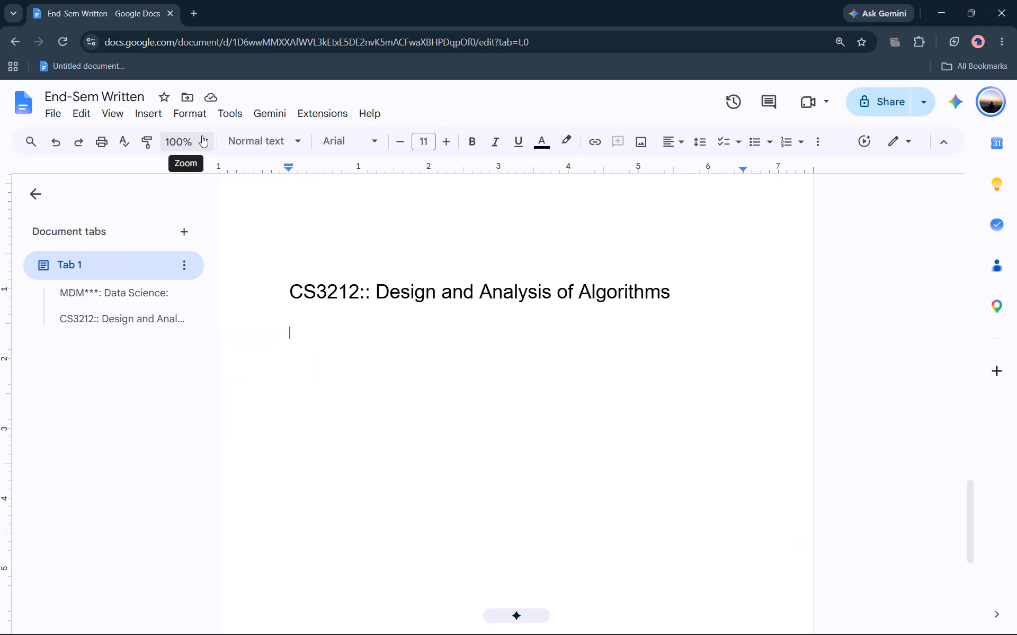
key("ctrl+v")
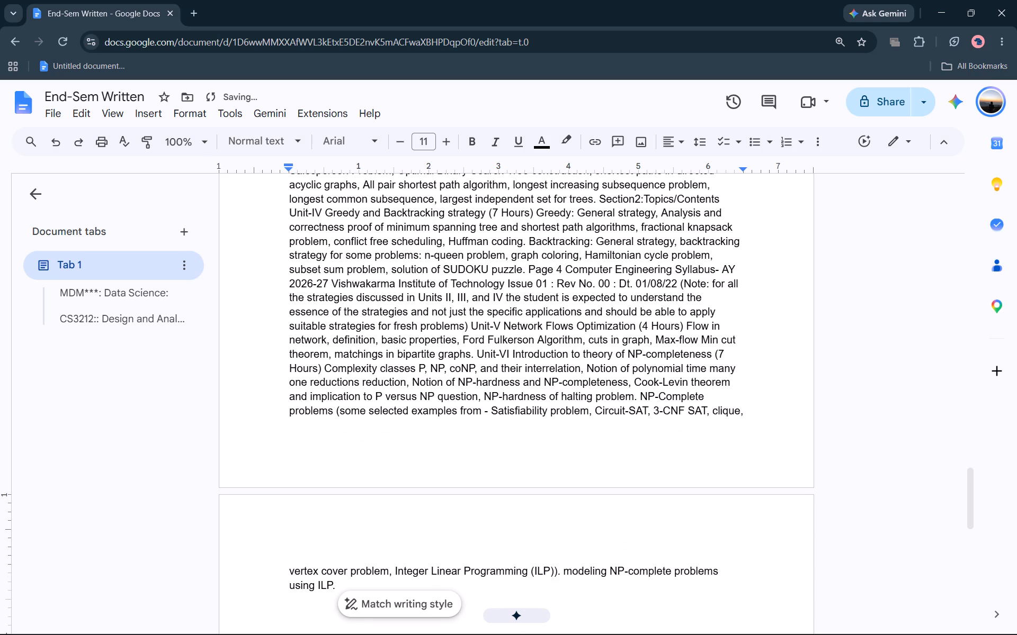
Undo the last paste and paste the CS3212 contents again without formatting below the course heading.
key("ctrl+z")
right_click(319, 236)
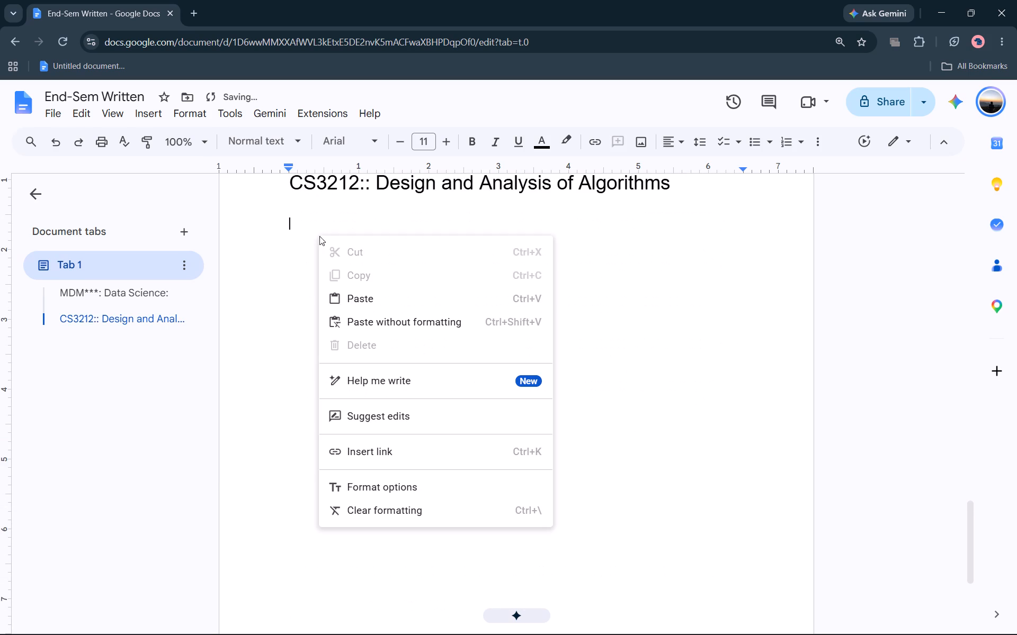
left_click(356, 329)
Insert a blank line between "Section 1: Topics/Contents" and the Unit-I title under the CS3212 heading.
scroll(353, 321, "up", 3)
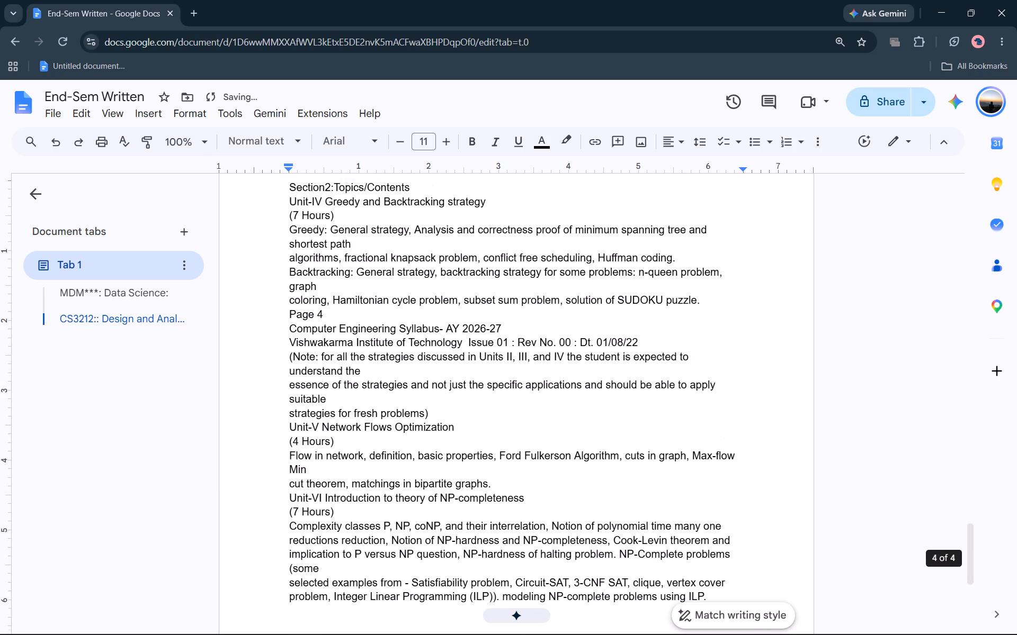
scroll(353, 321, "up", 5)
scroll(353, 321, "down", 2)
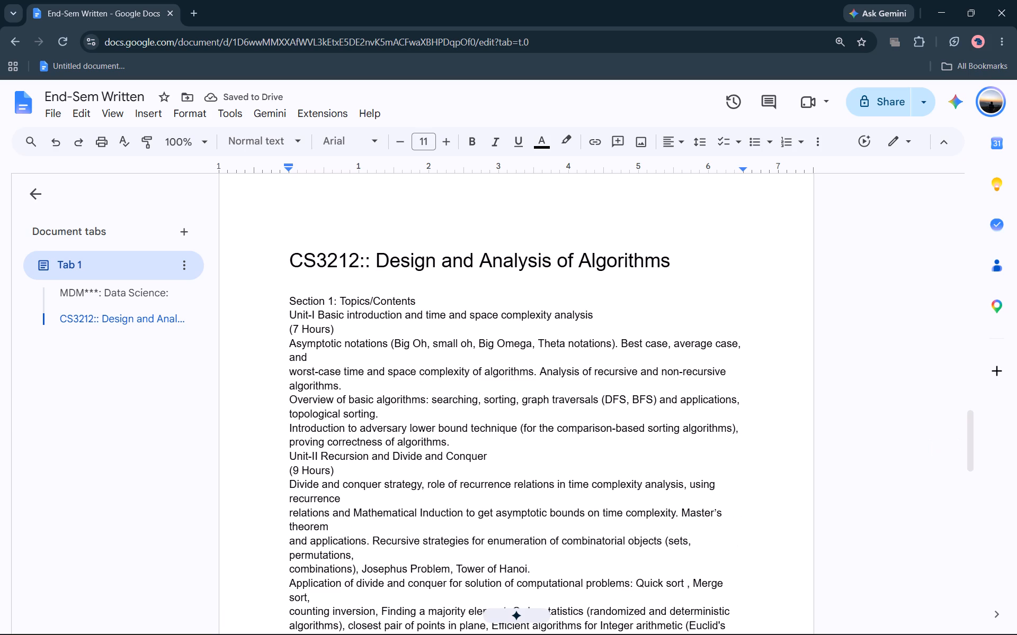
left_click(442, 294)
left_click(436, 301)
key("Return")
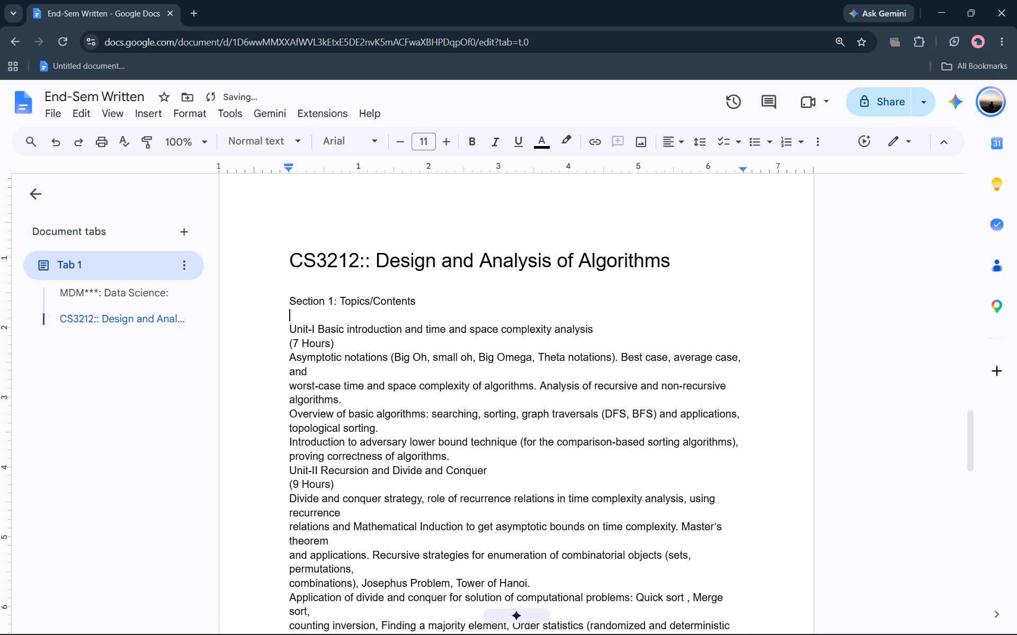
Delete the "(7 Hours)" text below the Unit-I title, leaving its line blank.
left_click_drag(344, 340, 245, 336)
left_click(291, 344)
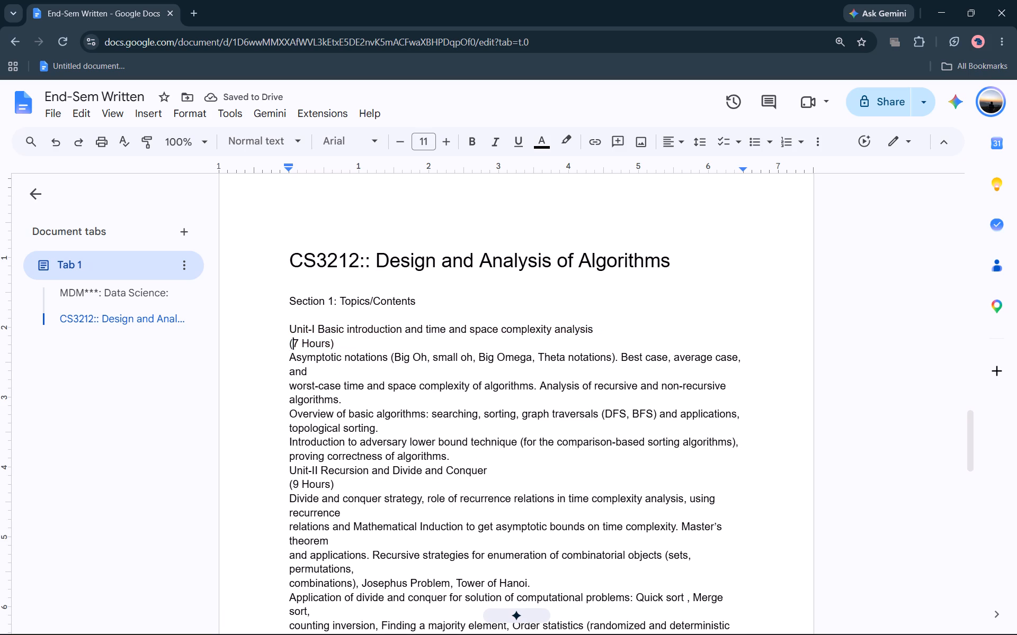
left_click_drag(290, 343, 335, 343)
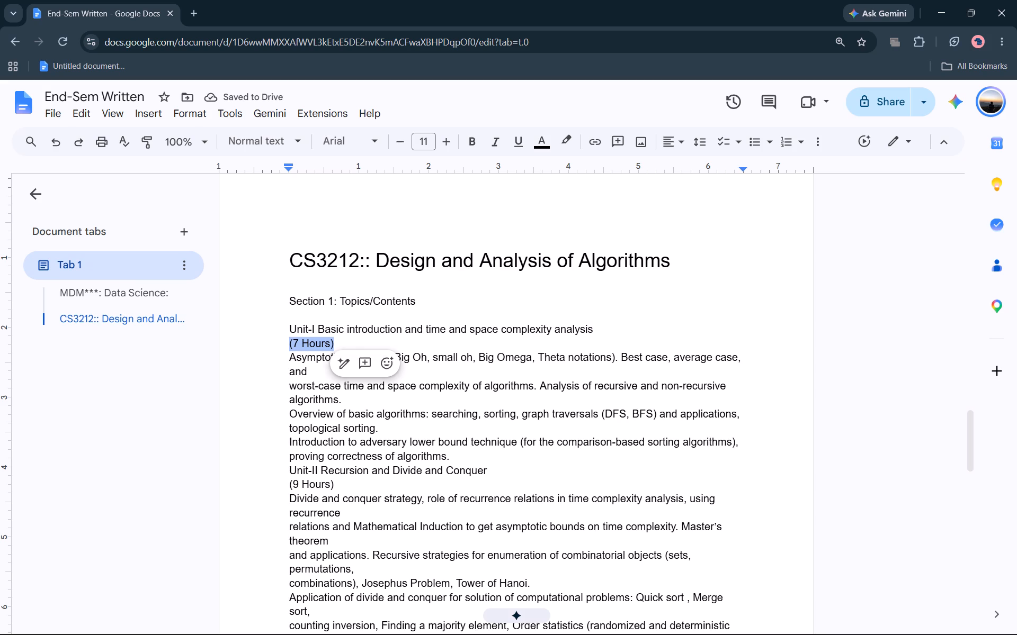
key("BackSpace")
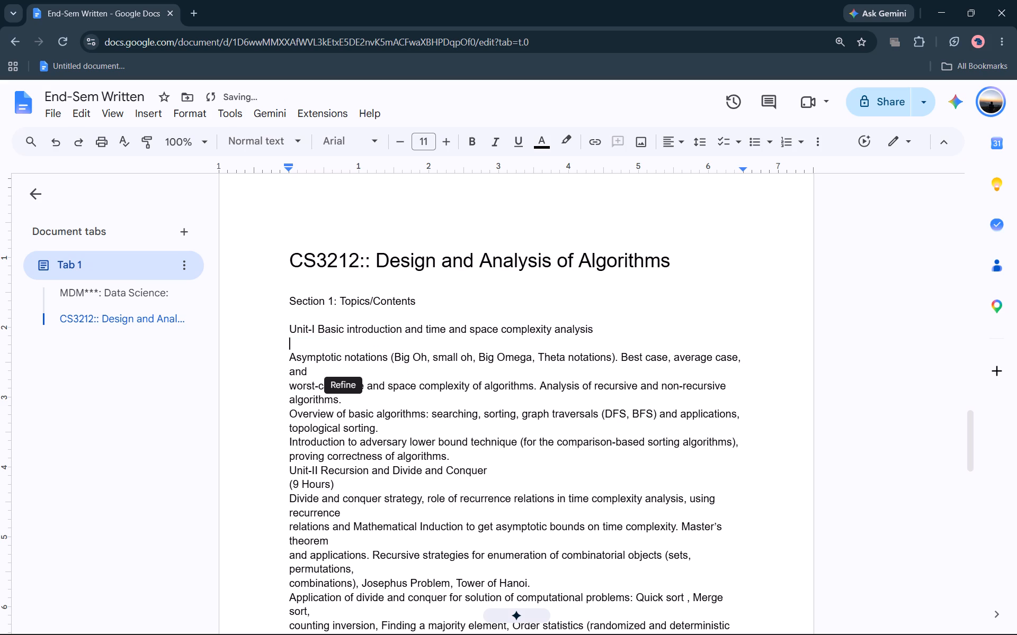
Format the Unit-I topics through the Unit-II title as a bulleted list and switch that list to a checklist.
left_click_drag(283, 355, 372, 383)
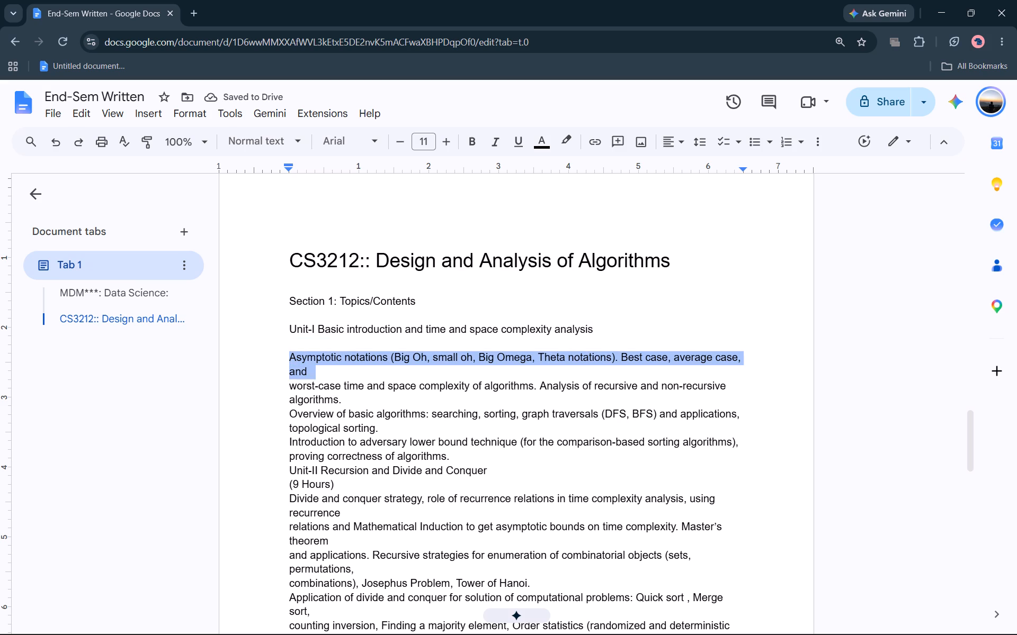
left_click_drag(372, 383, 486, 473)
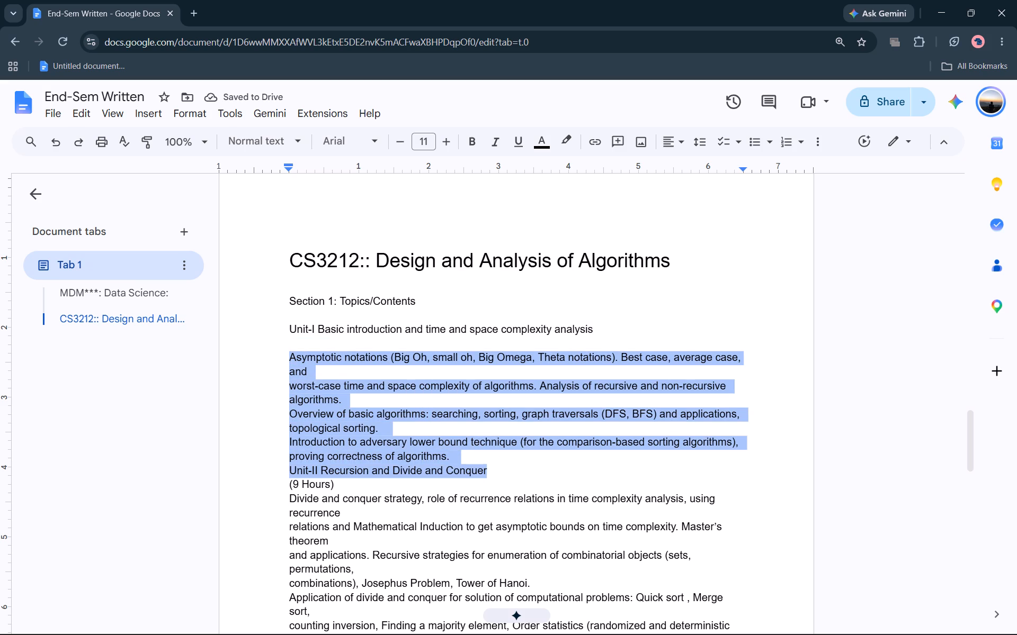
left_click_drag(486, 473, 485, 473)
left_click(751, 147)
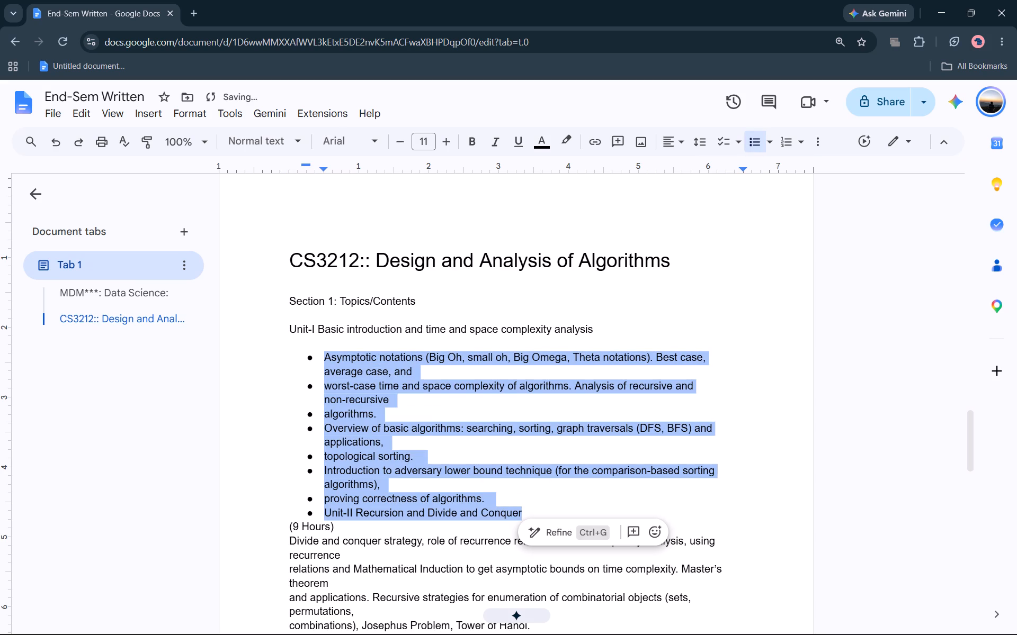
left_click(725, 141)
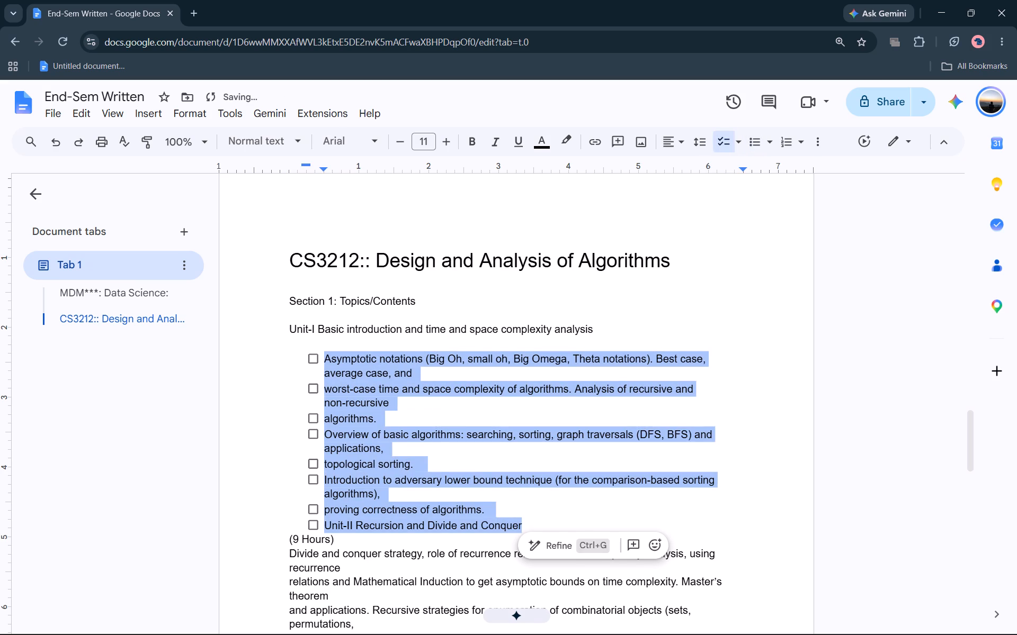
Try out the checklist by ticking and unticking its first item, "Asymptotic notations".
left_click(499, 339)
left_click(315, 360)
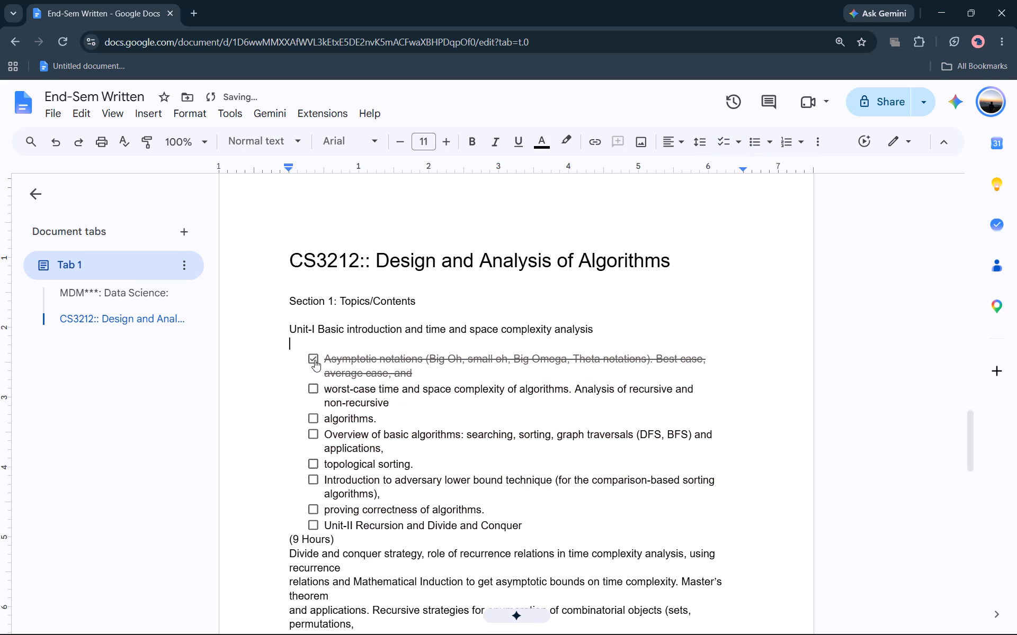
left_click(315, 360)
Examine the list formatting of the Data Science units in comparison with the CS3212 checklist.
scroll(338, 383, "down", 2)
scroll(338, 383, "up", 1)
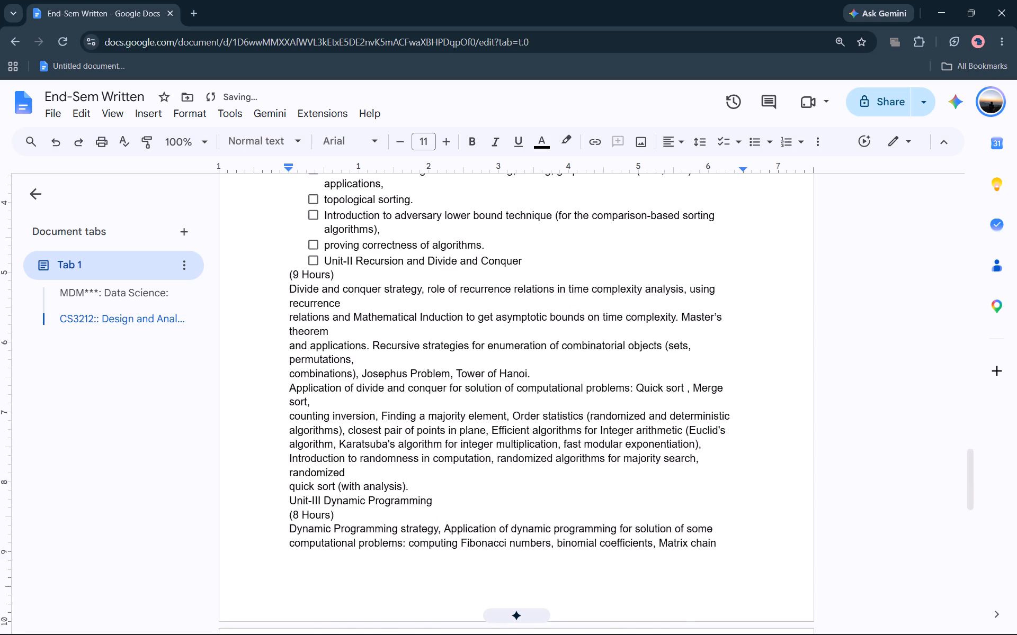
scroll(338, 383, "up", 12)
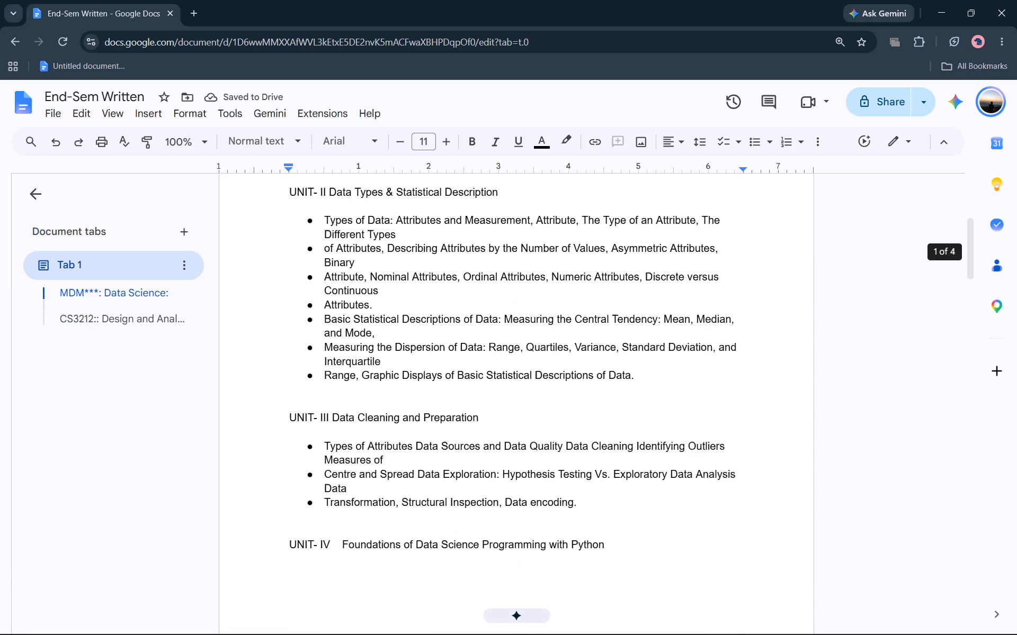
scroll(327, 370, "up", 6)
scroll(327, 370, "down", 14)
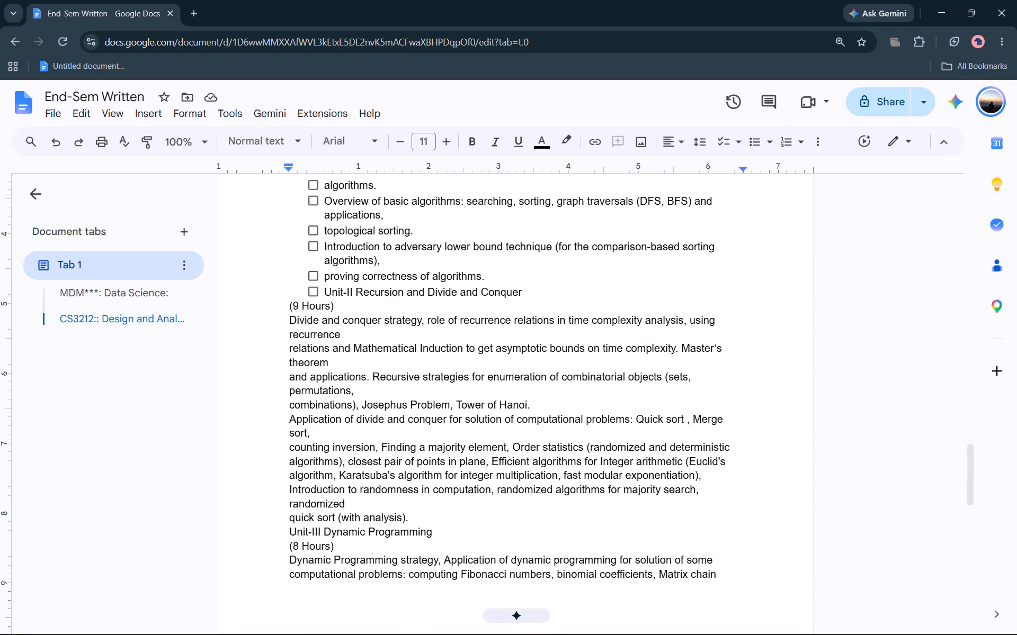
scroll(341, 309, "up", 2)
scroll(341, 309, "down", 2)
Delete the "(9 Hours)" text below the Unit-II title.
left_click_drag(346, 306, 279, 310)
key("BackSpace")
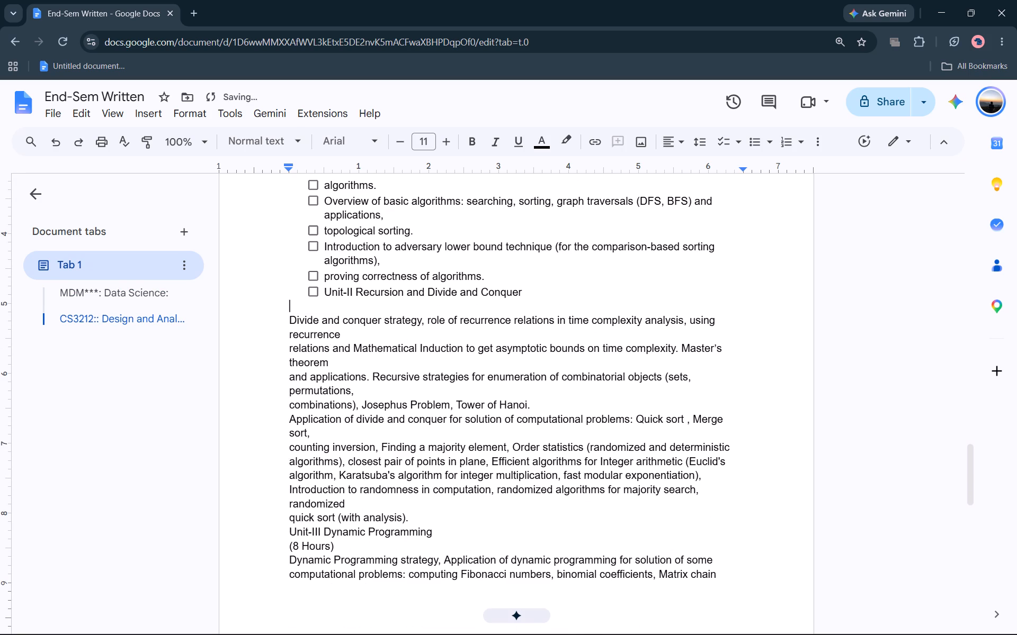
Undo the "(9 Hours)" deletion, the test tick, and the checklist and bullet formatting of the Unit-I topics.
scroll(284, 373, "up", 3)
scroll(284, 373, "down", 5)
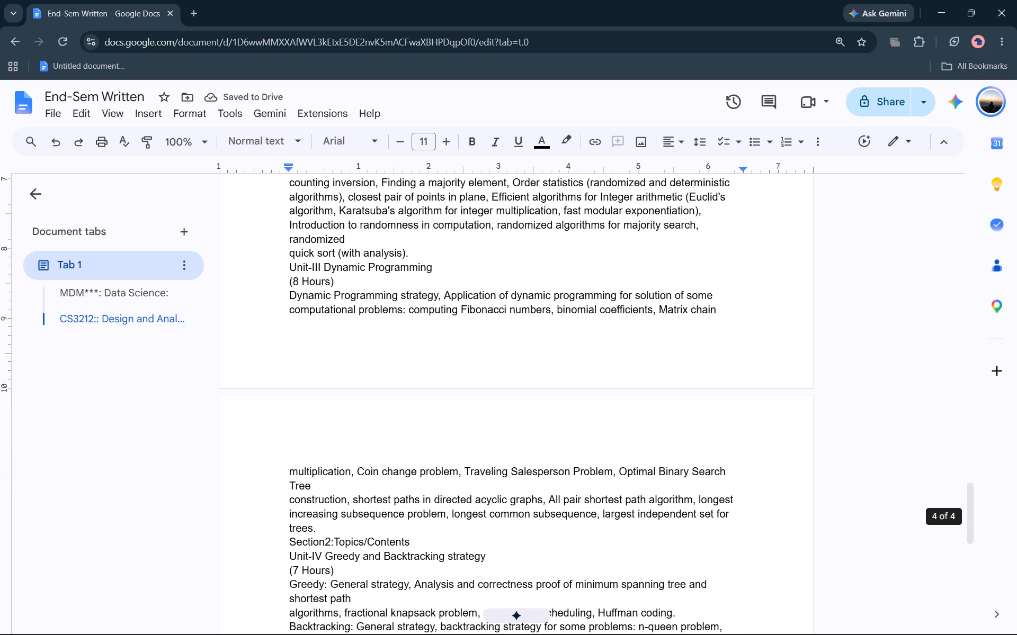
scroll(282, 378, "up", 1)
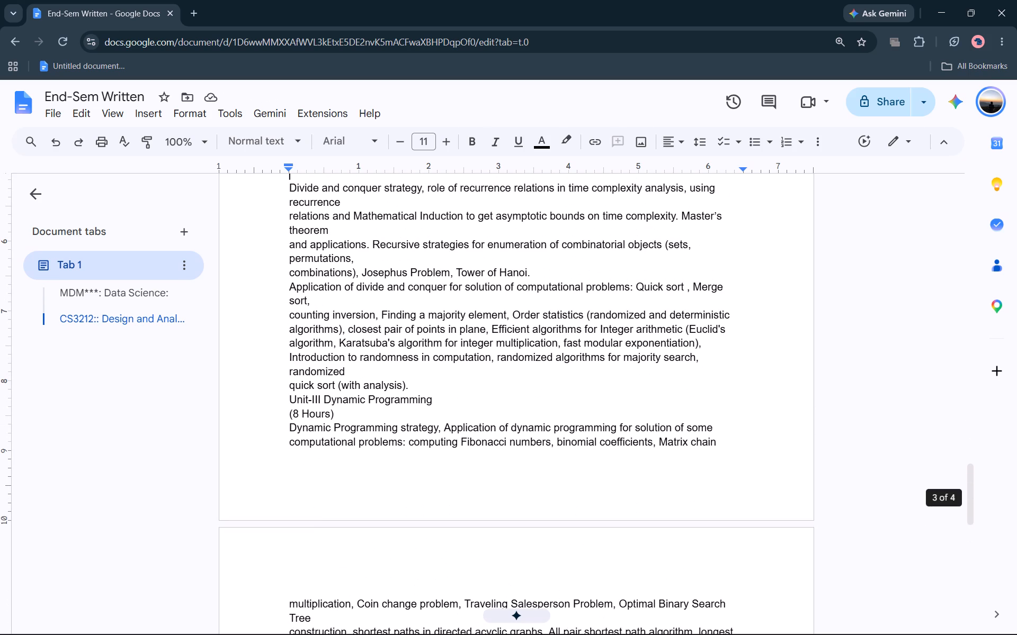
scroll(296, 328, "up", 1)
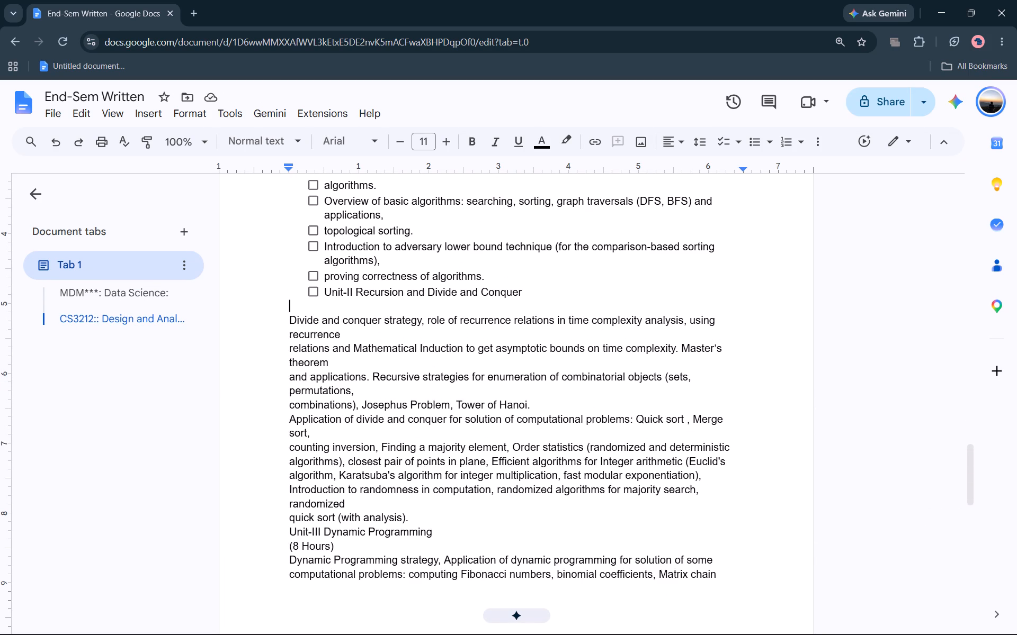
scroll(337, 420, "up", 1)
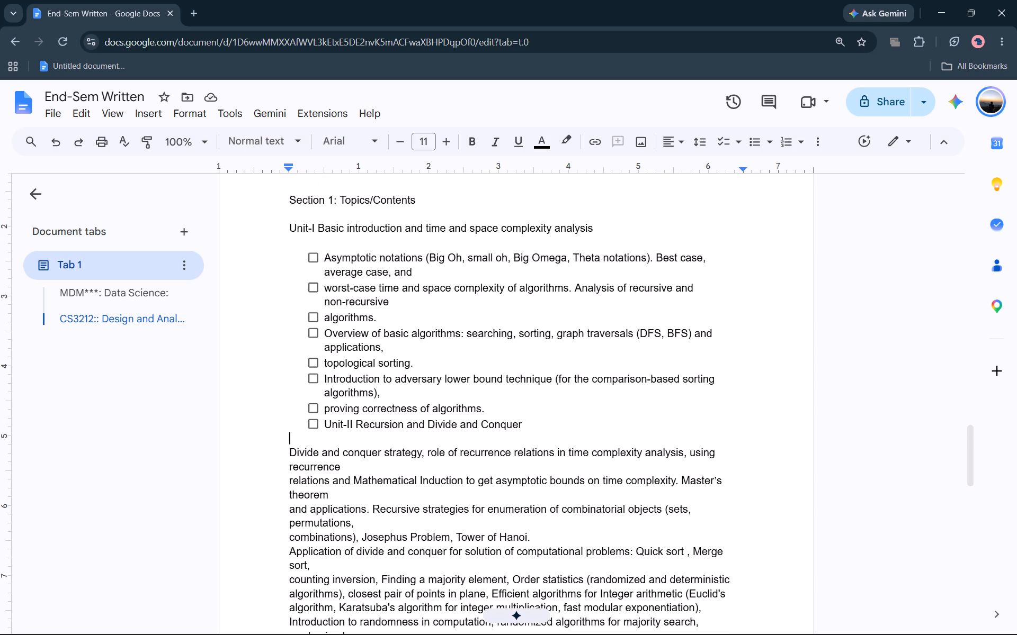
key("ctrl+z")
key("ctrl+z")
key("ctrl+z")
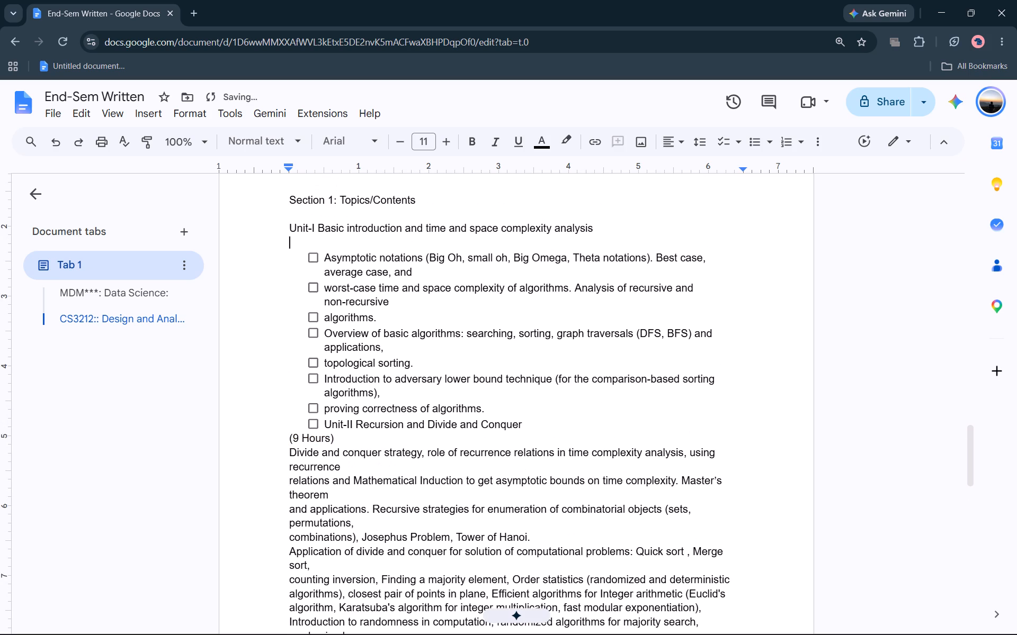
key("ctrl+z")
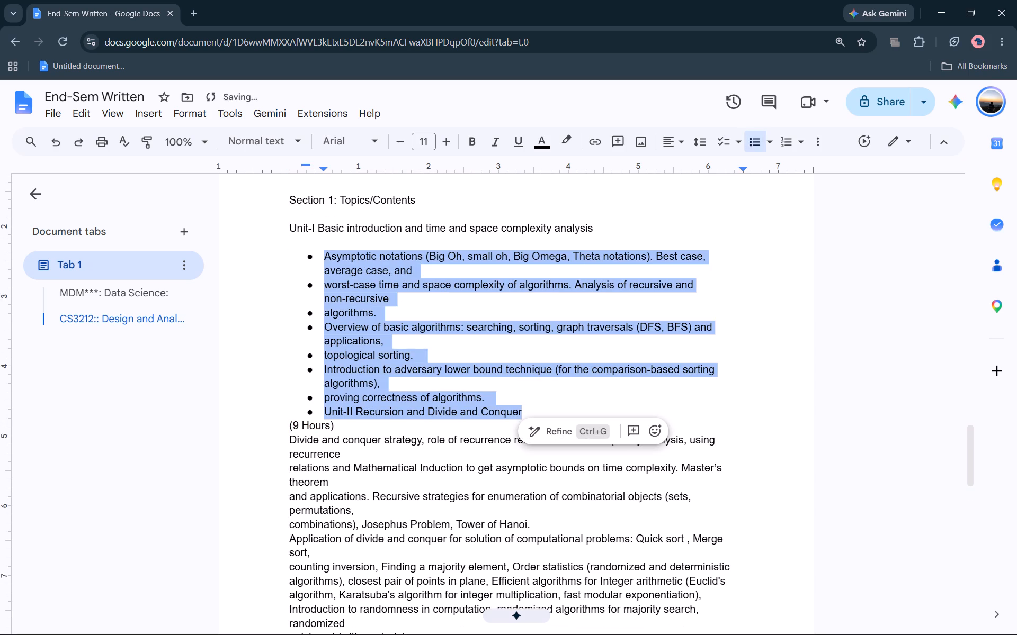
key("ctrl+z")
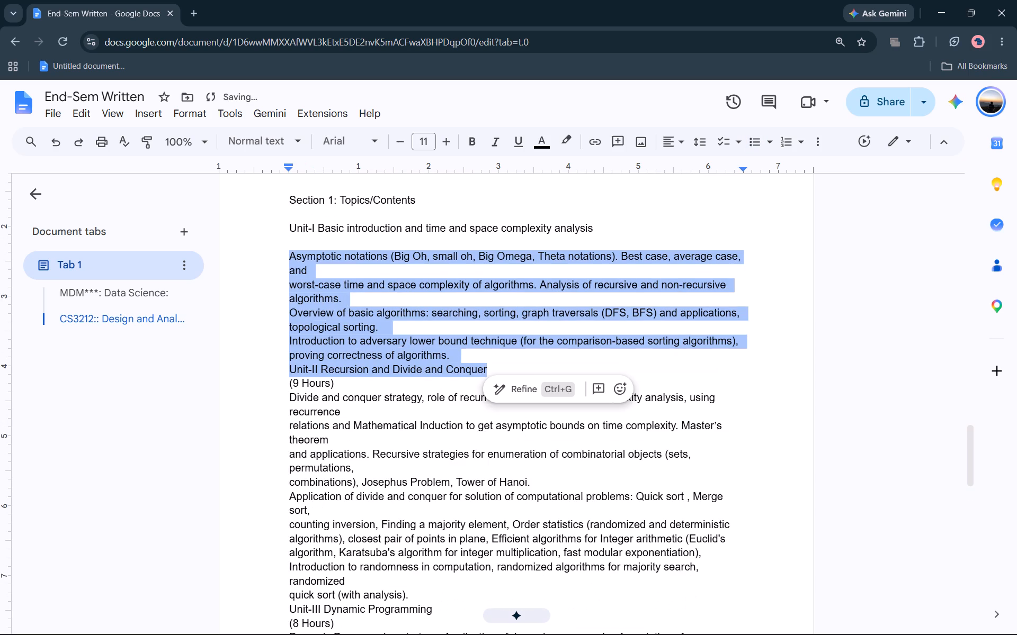
Format only the Unit-I topics, from "Asymptotic notations" to "proving correctness of algorithms.", as a checklist.
left_click(427, 365)
left_click_drag(463, 354, 324, 281)
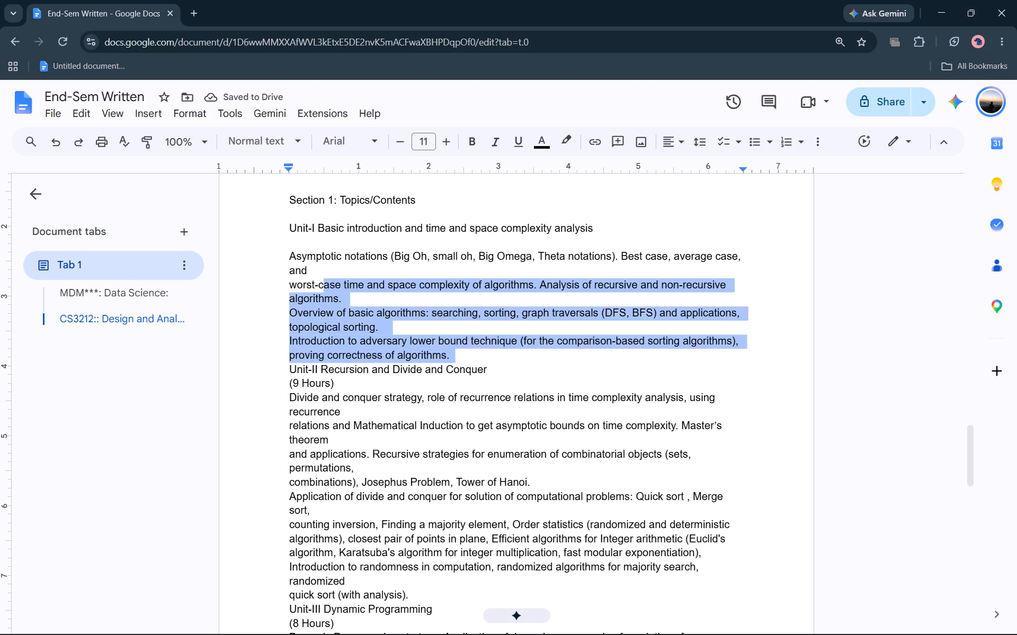
left_click_drag(324, 281, 288, 253)
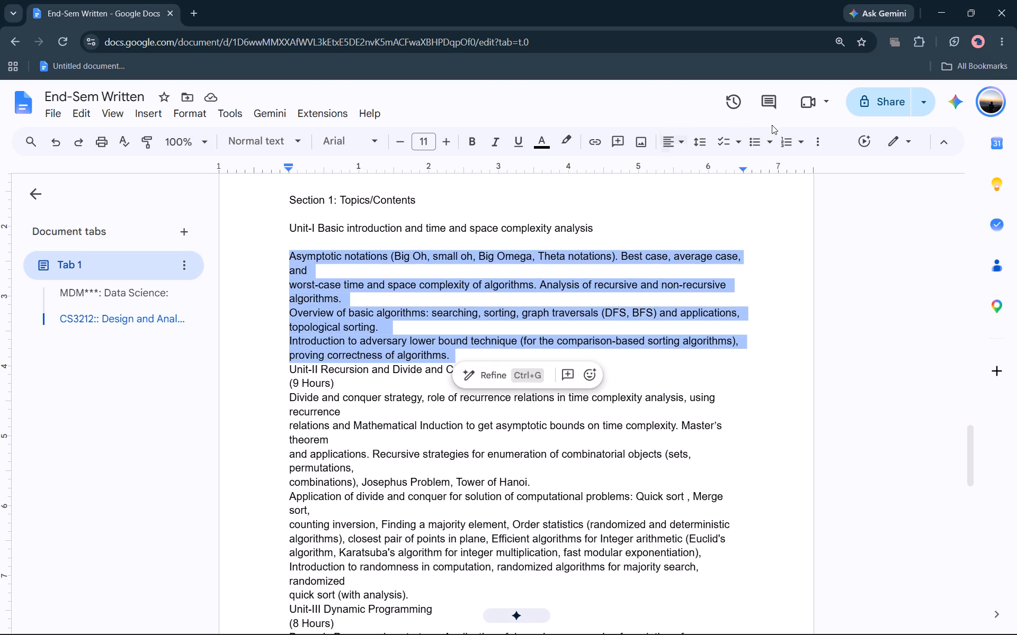
left_click(727, 139)
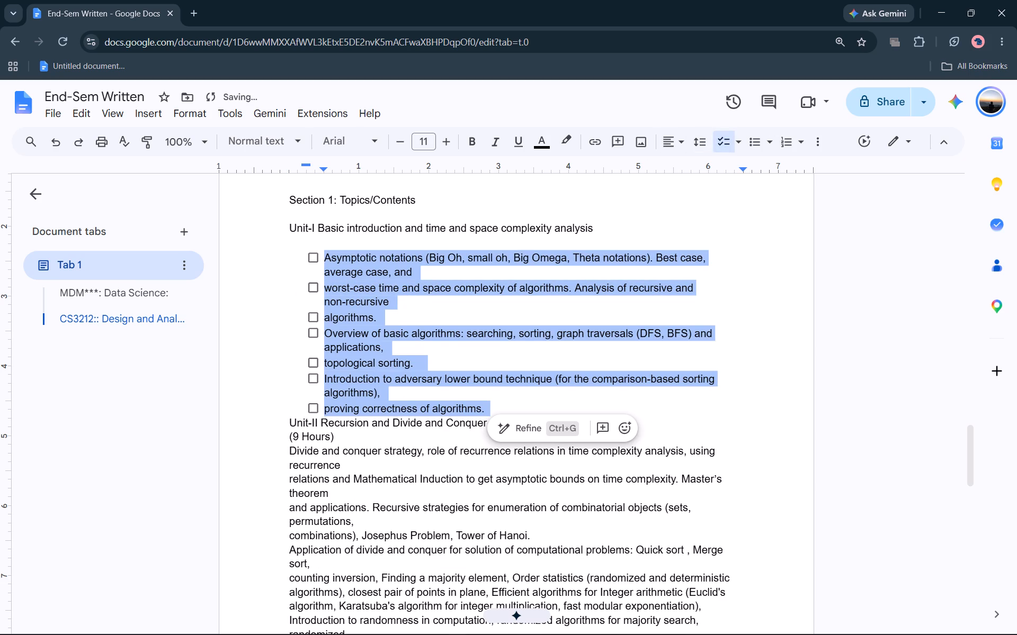
Insert one plain blank line between the last Unit-I checklist item and the Unit-II title.
left_click(498, 400)
key("Down")
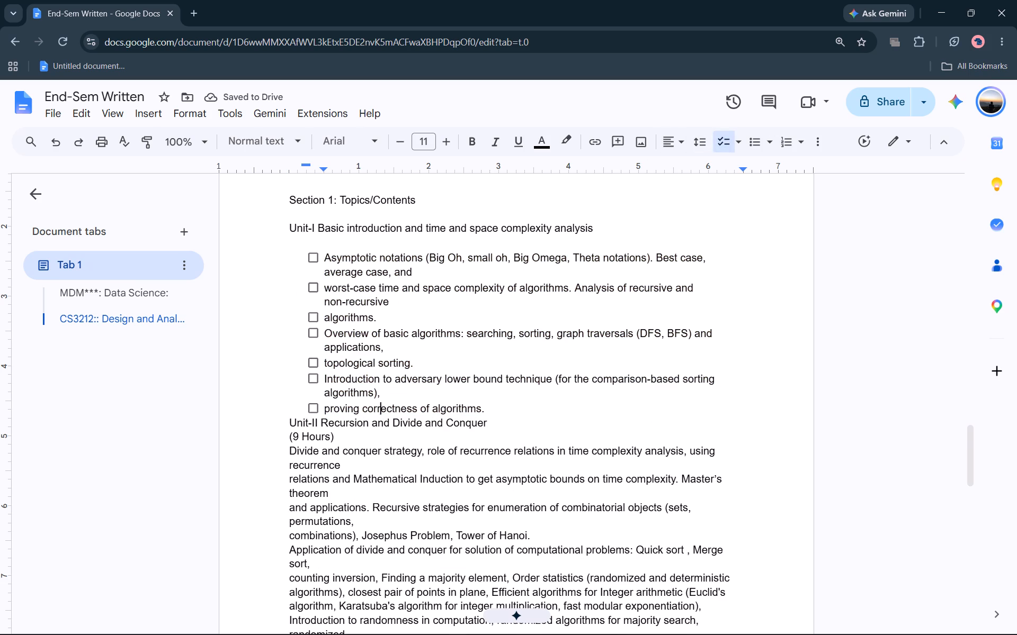
key("Down")
key("Up")
key("Right")
key("Right")
key("Right")
key("Right")
key("Right")
key("Right")
key("Right")
key("Right")
key("Right")
key("Right")
key("Right")
key("Right")
key("Right")
key("Right")
key("Right")
key("Right")
key("Right")
key("Right")
key("Right")
key("Right")
key("Right")
key("Return")
key("Return")
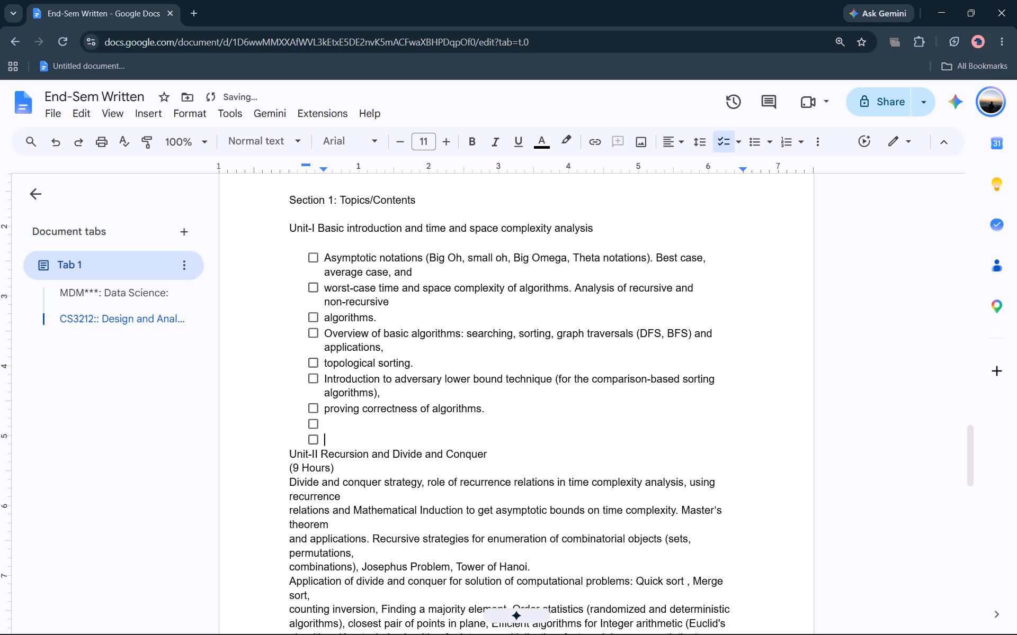
key("BackSpace")
key("BackSpace")
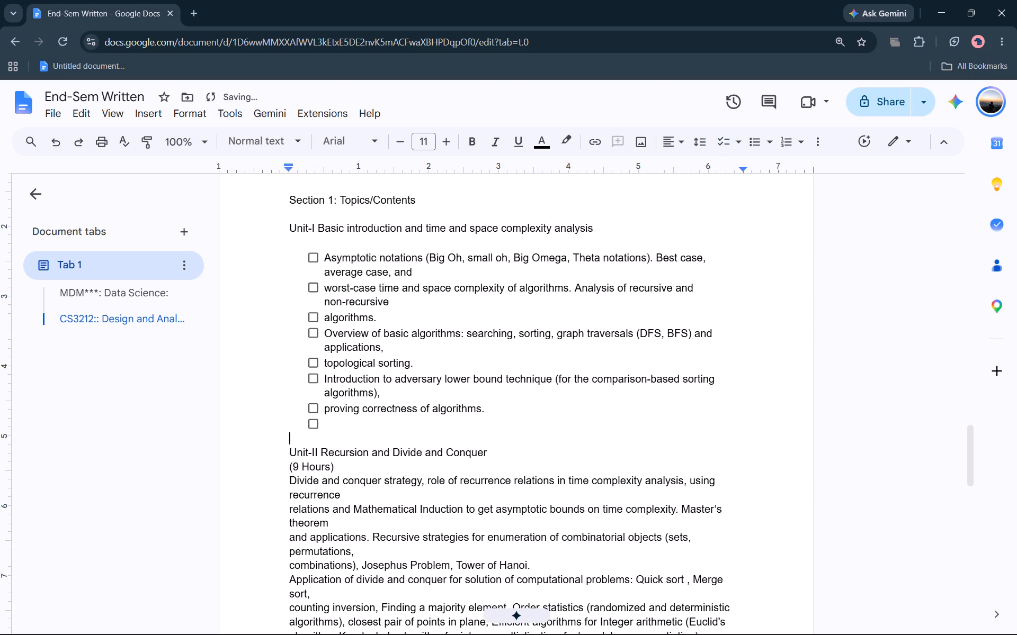
key("BackSpace")
key("BackSpace")
key("BackSpace")
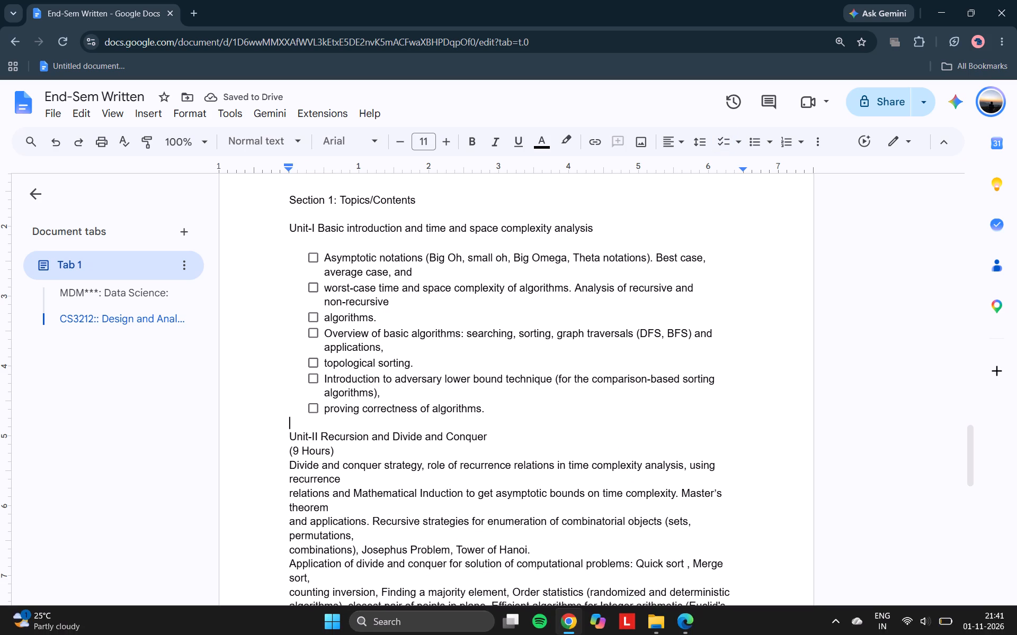
Delete the "(9 Hours)" text below "Unit-II Recursion and Divide and Conquer", leaving its line blank.
left_click_drag(347, 451, 221, 453)
key("BackSpace")
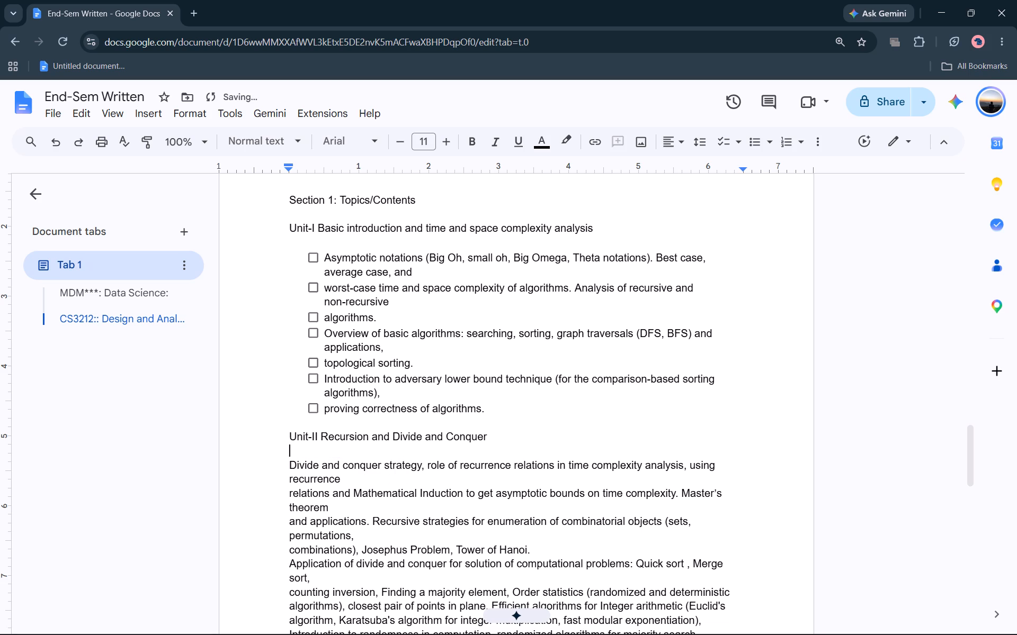
Format the Unit-II topics, from "Divide and conquer strategy" to "quick sort (with analysis).", as a checklist.
left_click_drag(284, 470, 318, 575)
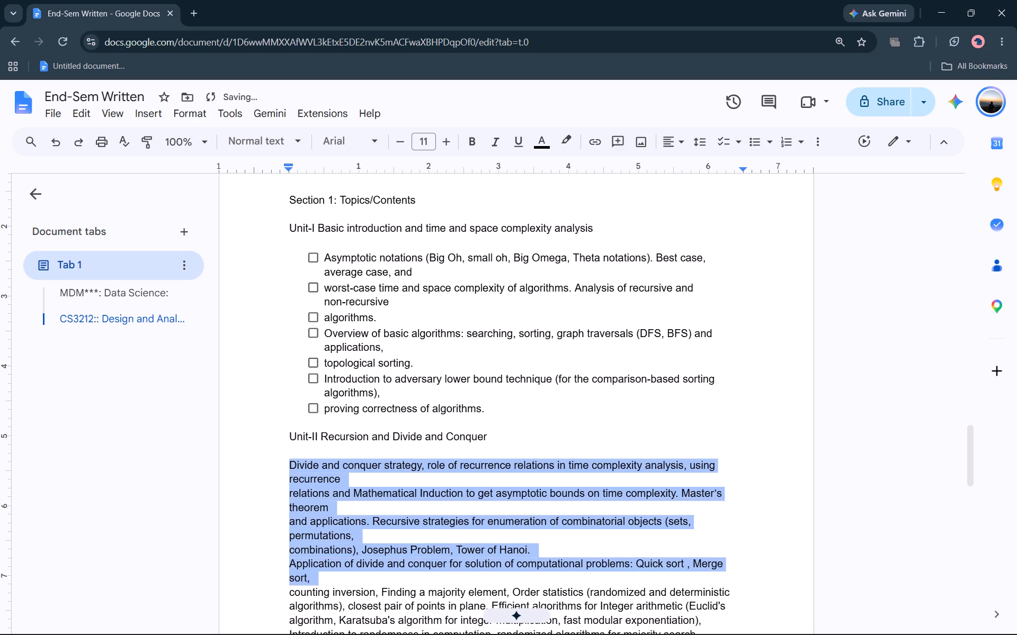
left_click_drag(318, 575, 323, 600)
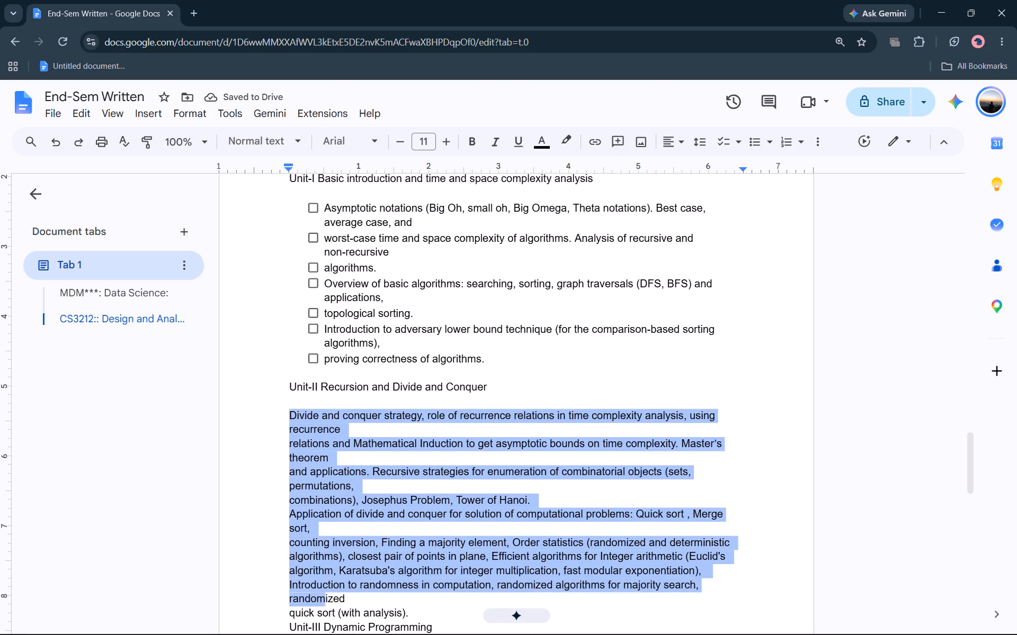
left_click_drag(323, 600, 413, 609)
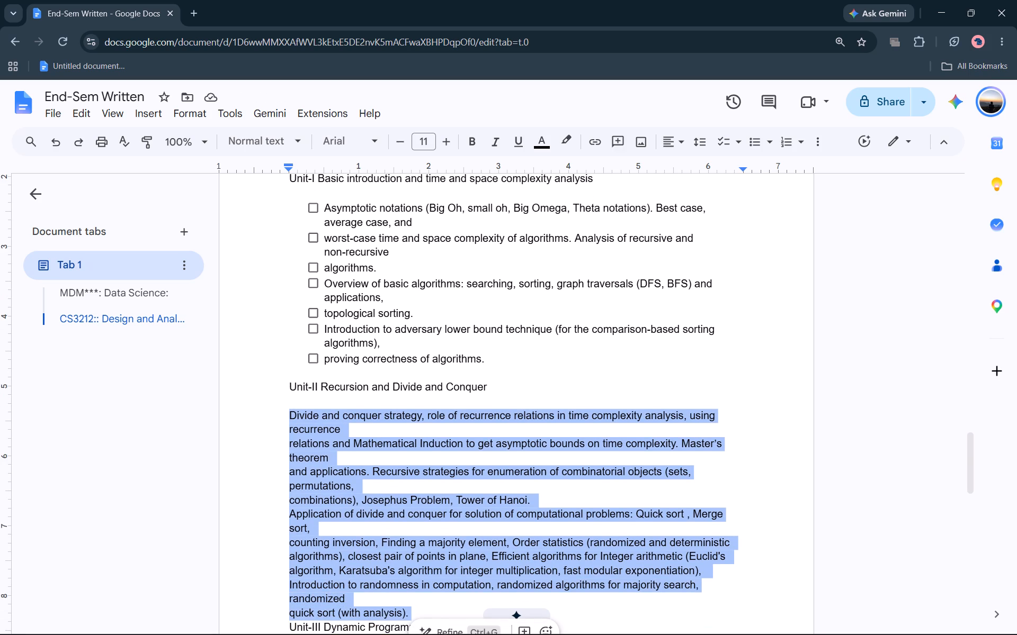
left_click(716, 142)
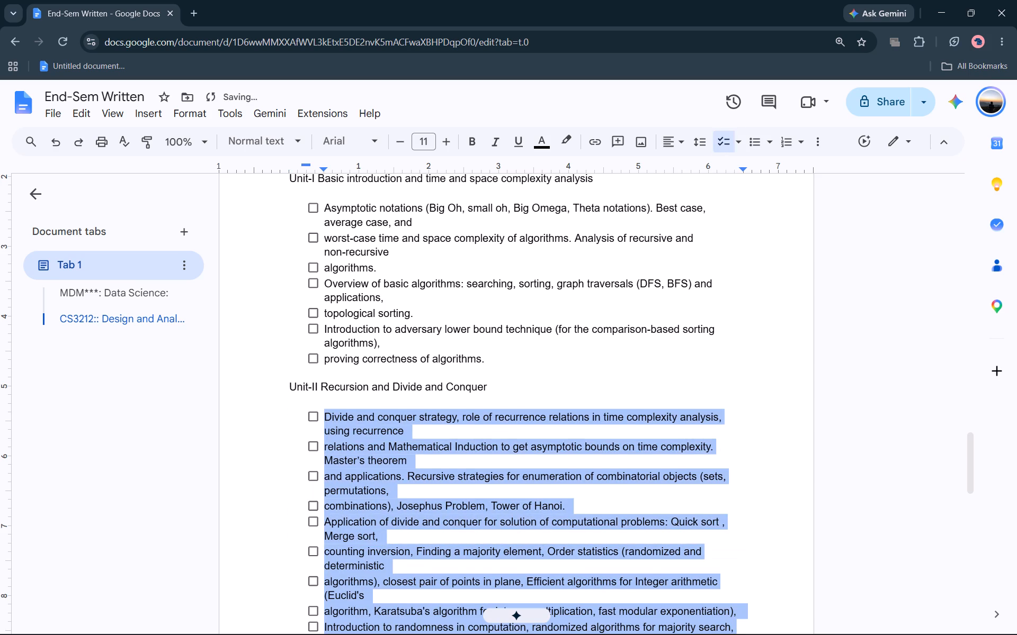
scroll(404, 445, "down", 1)
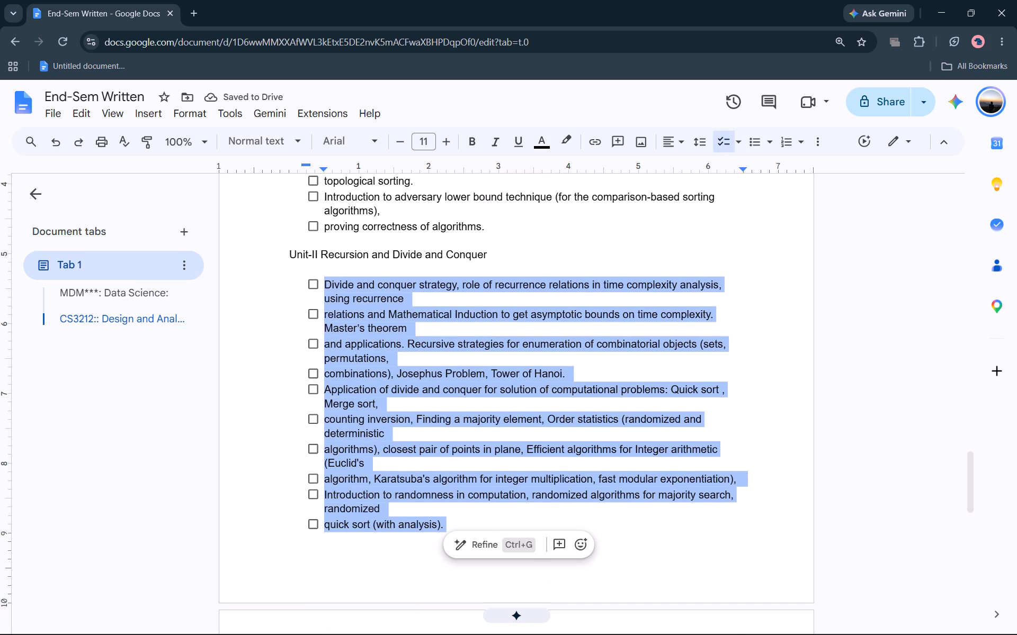
left_click(290, 476)
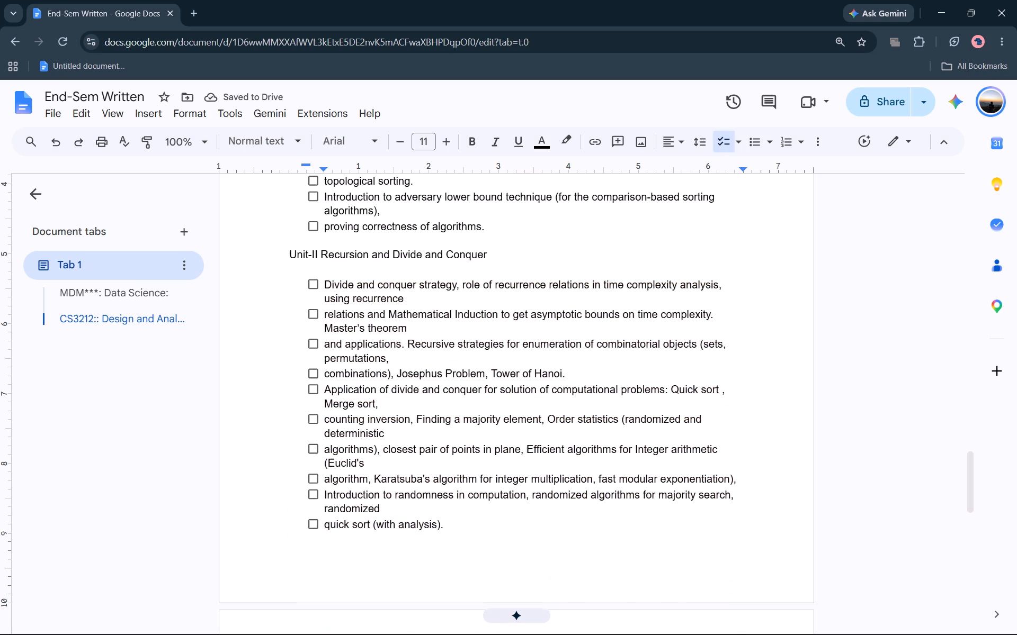
Format the Unit-III topics, from "Dynamic Programming strategy" to "trees.", as a checklist, leaving out the "(8 Hours)" line.
scroll(289, 476, "down", 2)
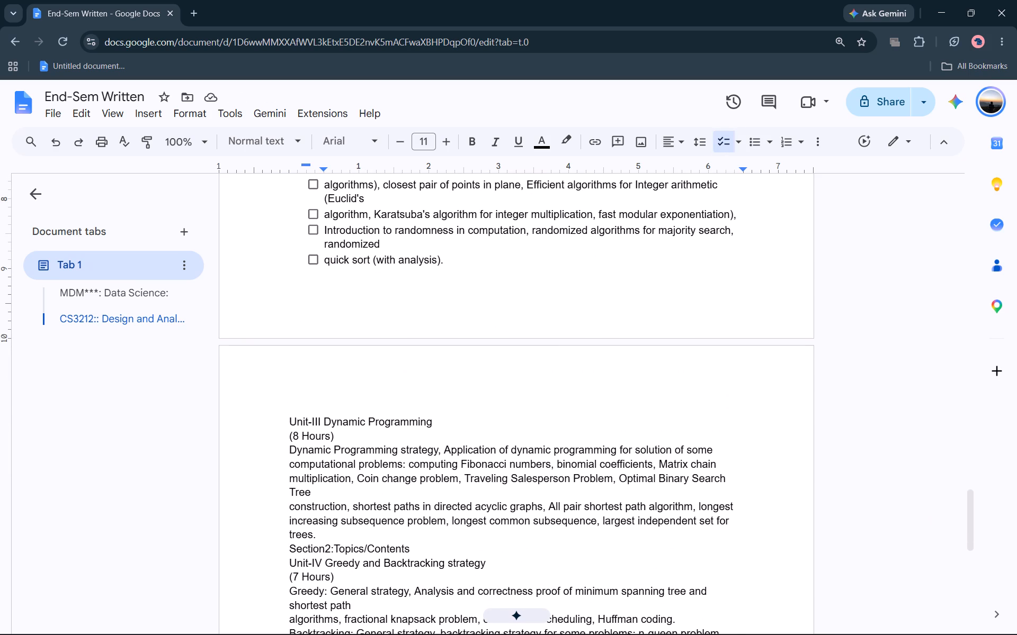
left_click_drag(288, 443, 342, 440)
left_click(343, 440)
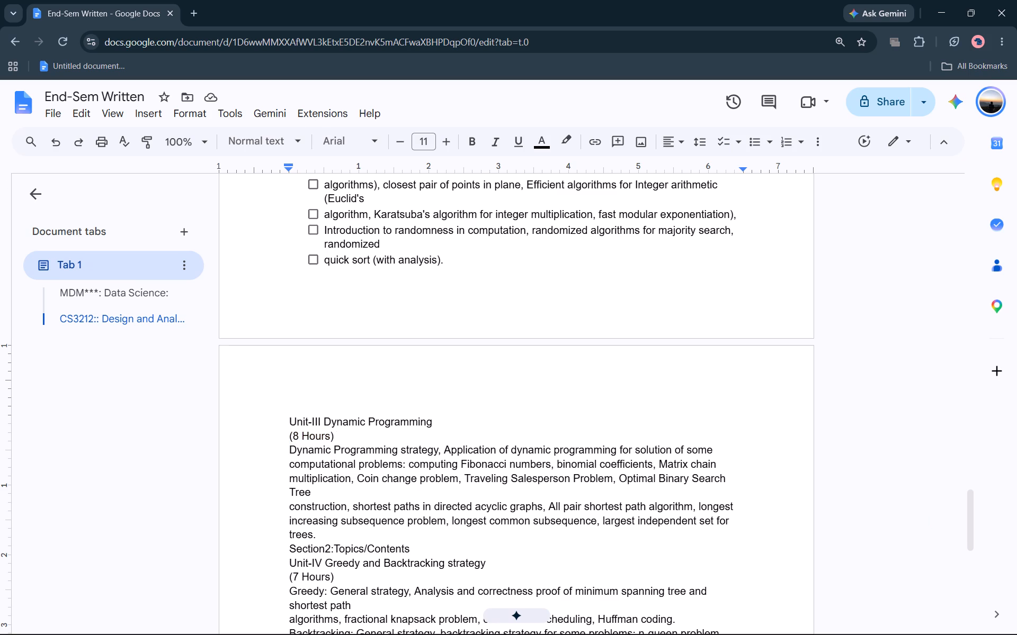
left_click_drag(288, 447, 389, 550)
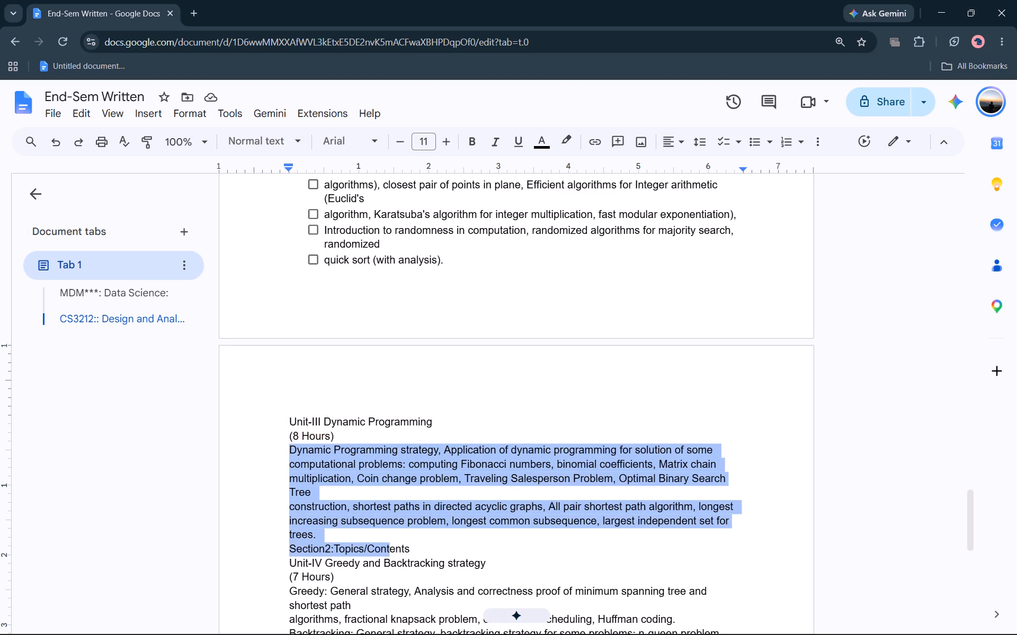
left_click_drag(389, 550, 326, 532)
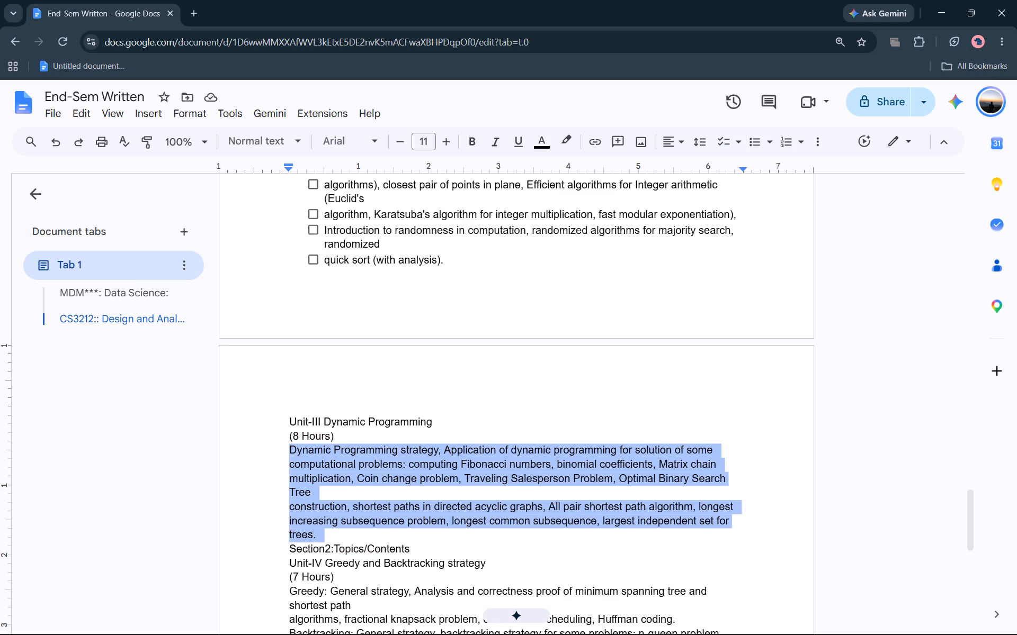
left_click_drag(326, 532, 319, 535)
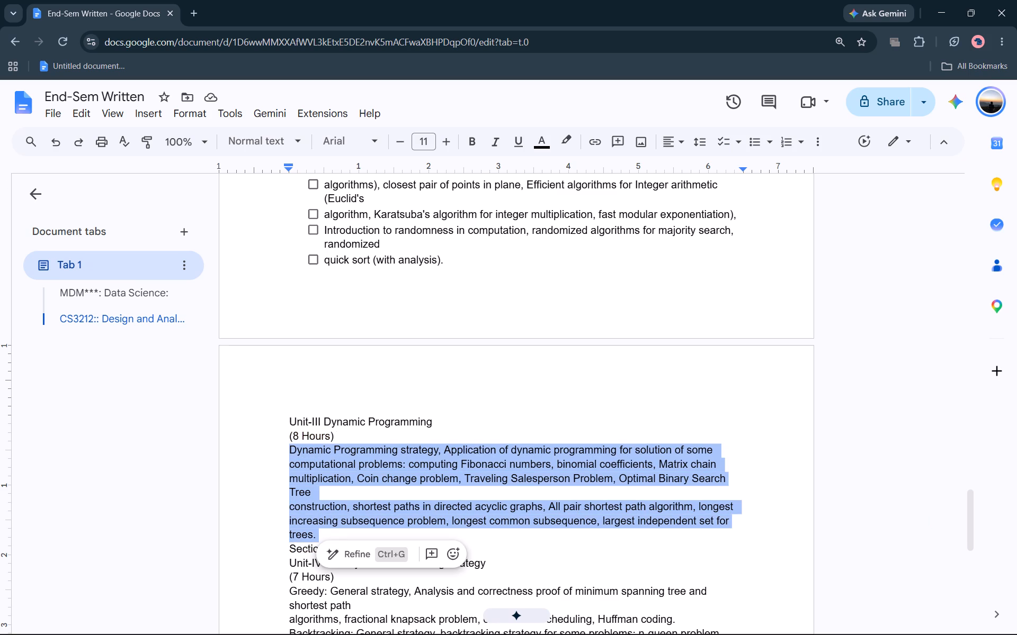
left_click(718, 140)
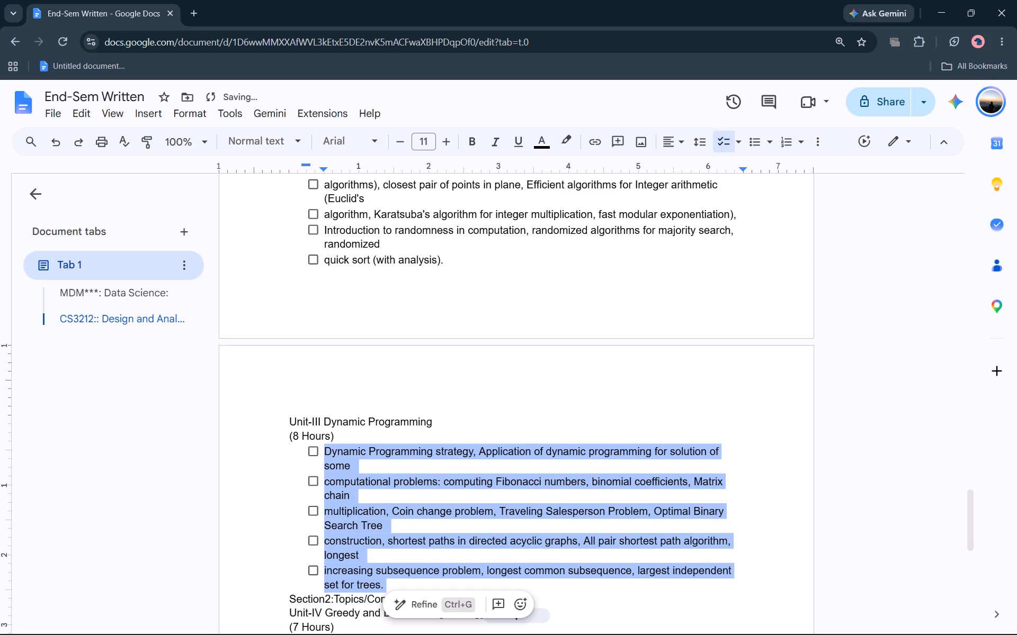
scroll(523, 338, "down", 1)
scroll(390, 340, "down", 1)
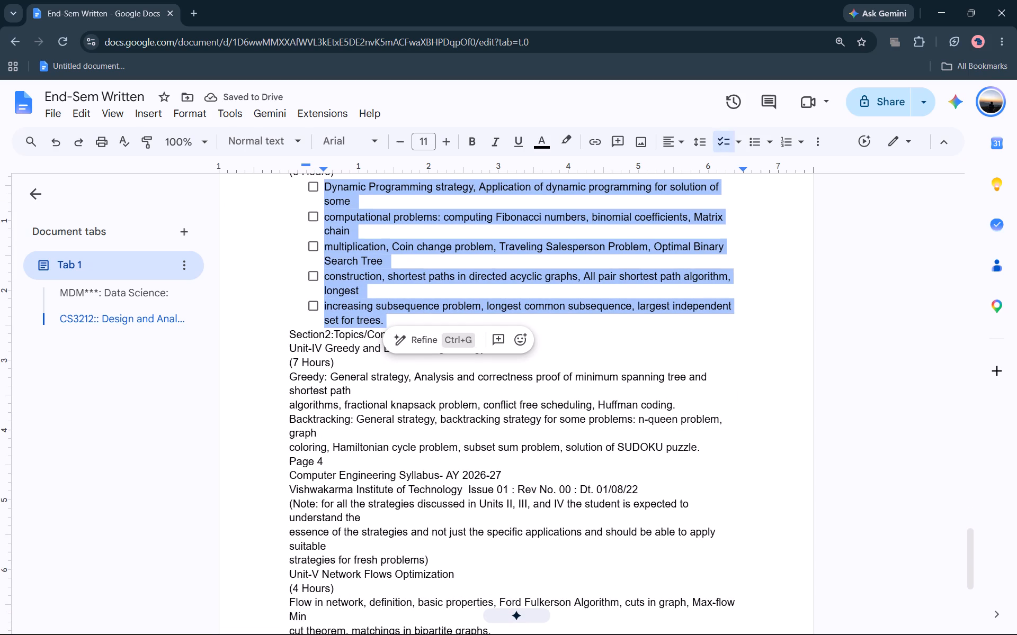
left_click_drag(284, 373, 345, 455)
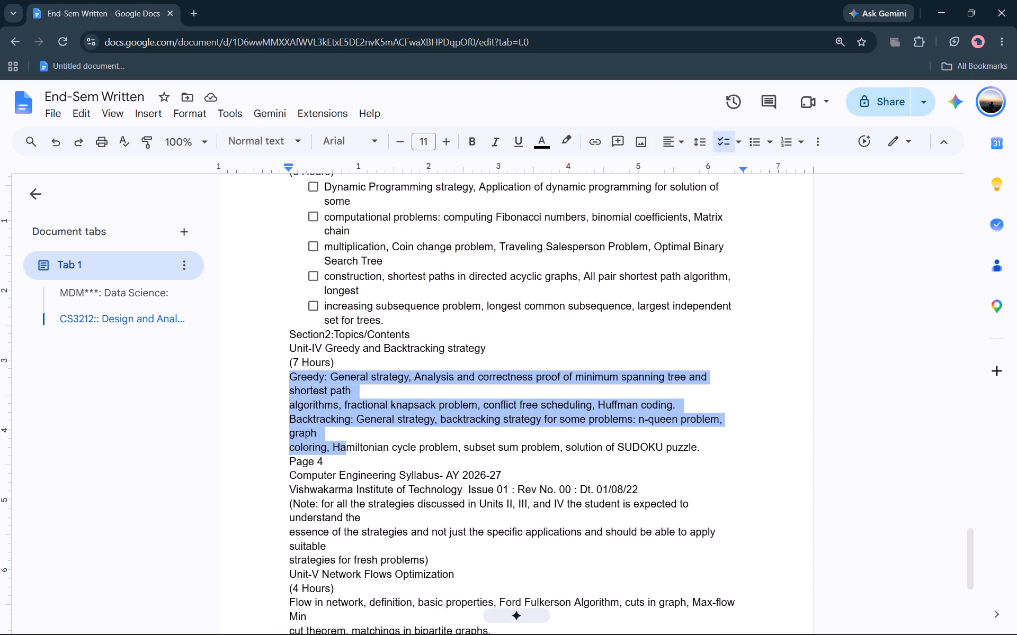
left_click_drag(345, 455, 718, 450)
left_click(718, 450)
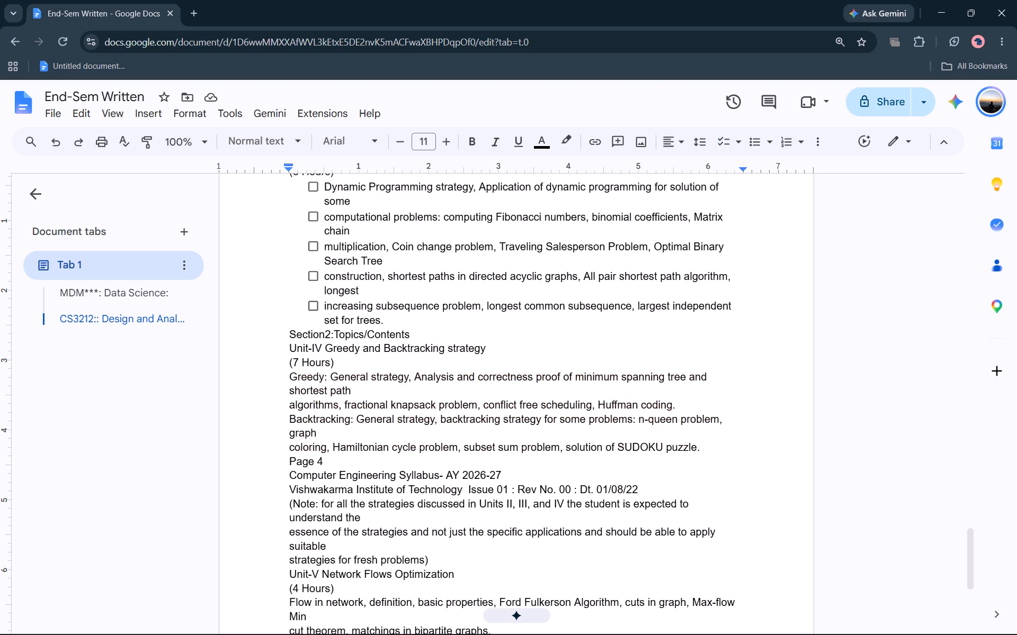
Delete the text from "Page 4" through the note ending "strategies for fresh problems)" above the Unit-V title, leaving one blank line.
left_click_drag(438, 562, 284, 474)
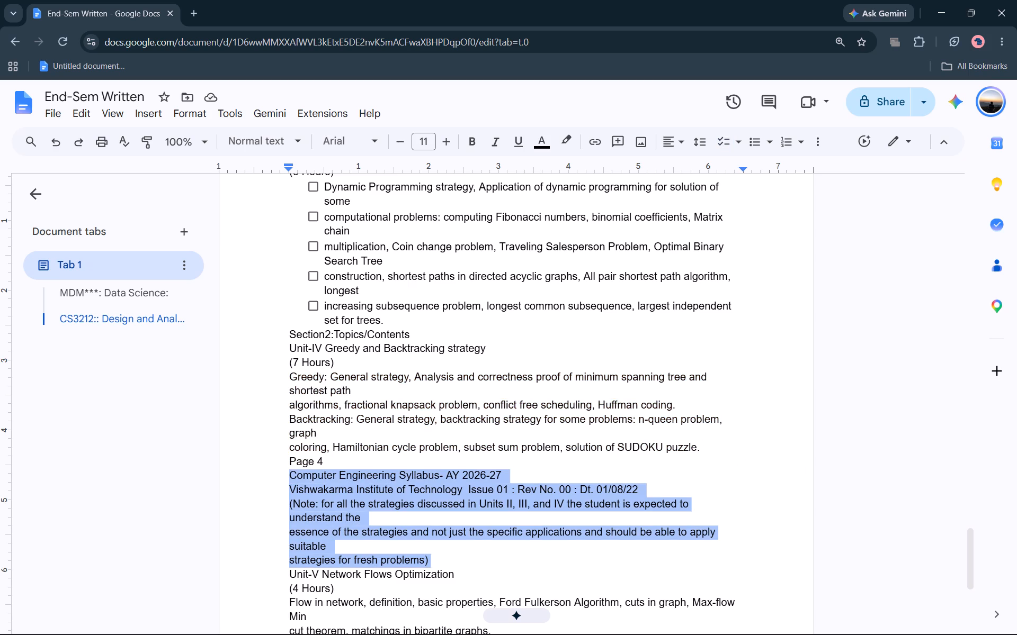
left_click_drag(284, 474, 283, 467)
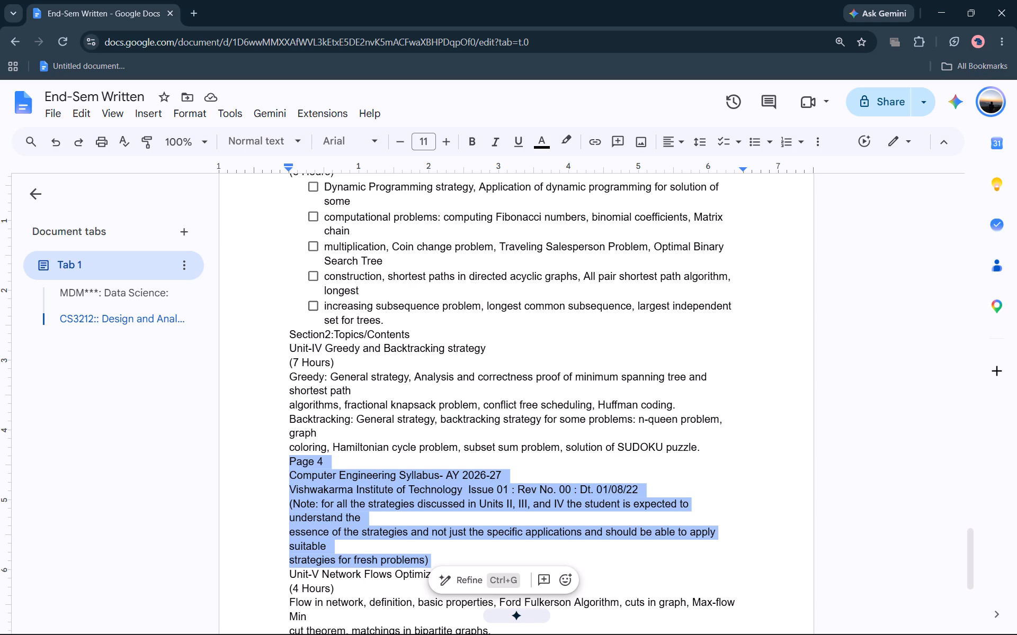
key("BackSpace")
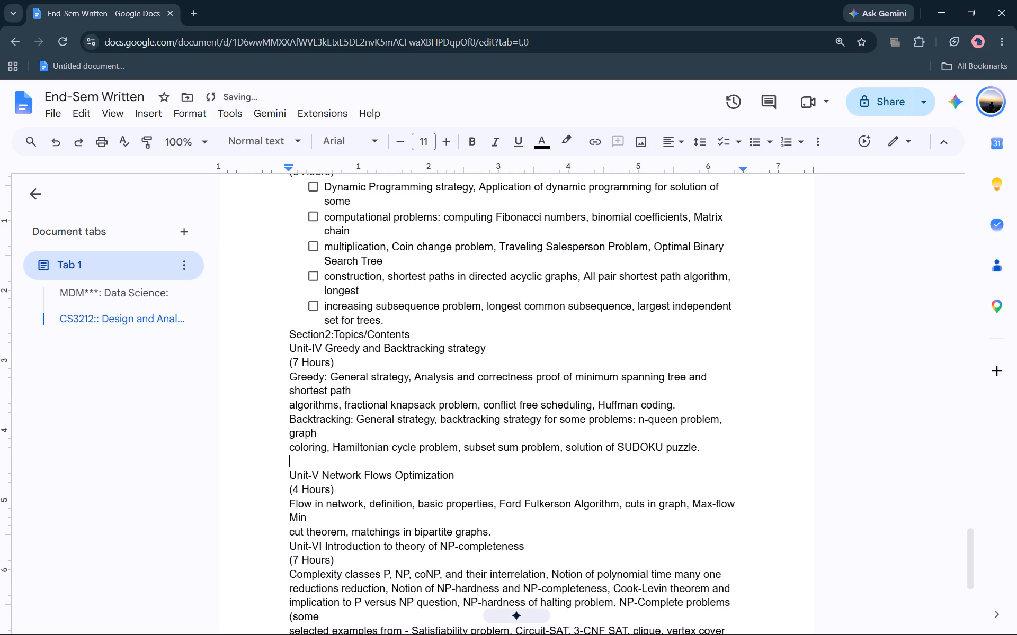
Format the Unit-IV topics, from "Greedy: General strategy" to "solution of SUDOKU puzzle.", as a checklist.
left_click_drag(287, 374, 701, 448)
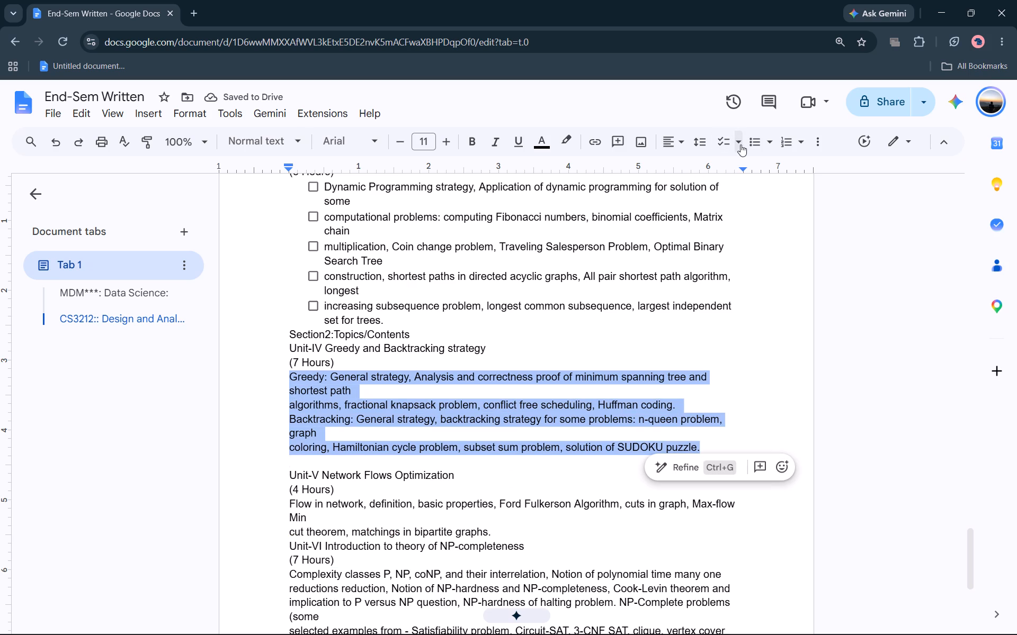
left_click(720, 148)
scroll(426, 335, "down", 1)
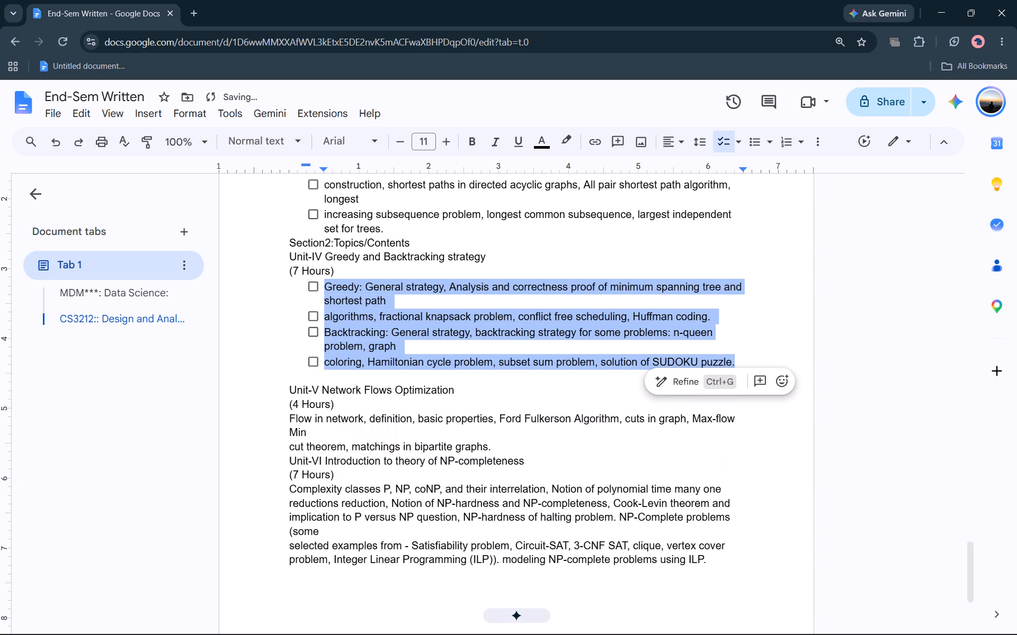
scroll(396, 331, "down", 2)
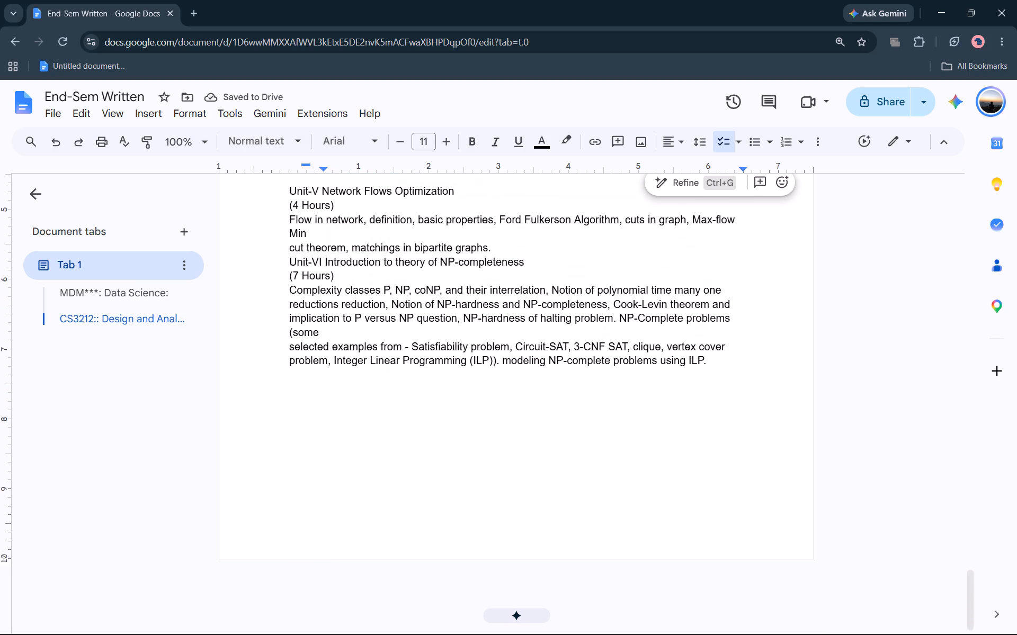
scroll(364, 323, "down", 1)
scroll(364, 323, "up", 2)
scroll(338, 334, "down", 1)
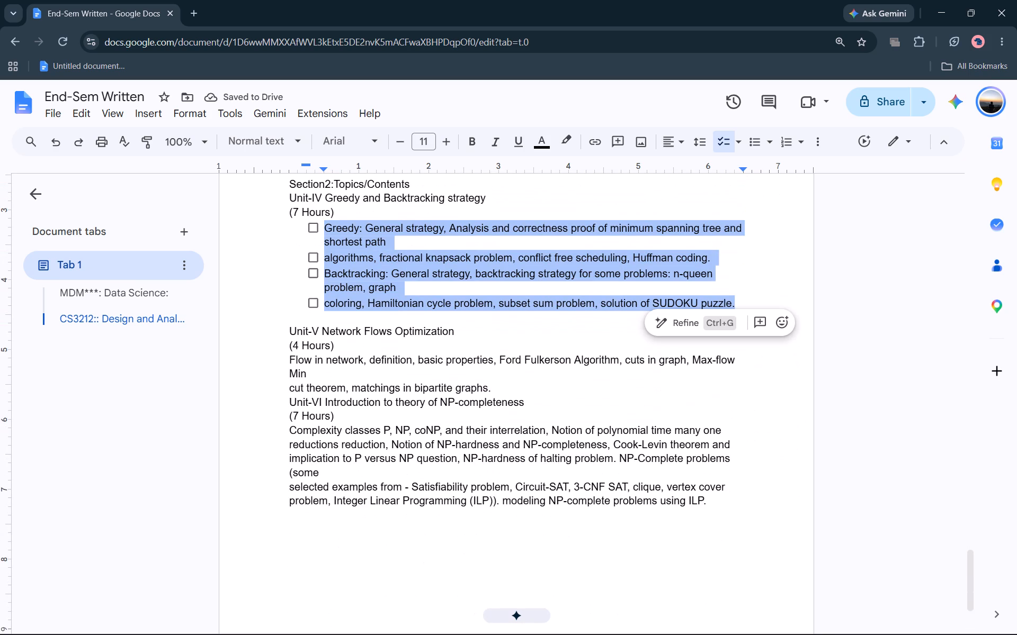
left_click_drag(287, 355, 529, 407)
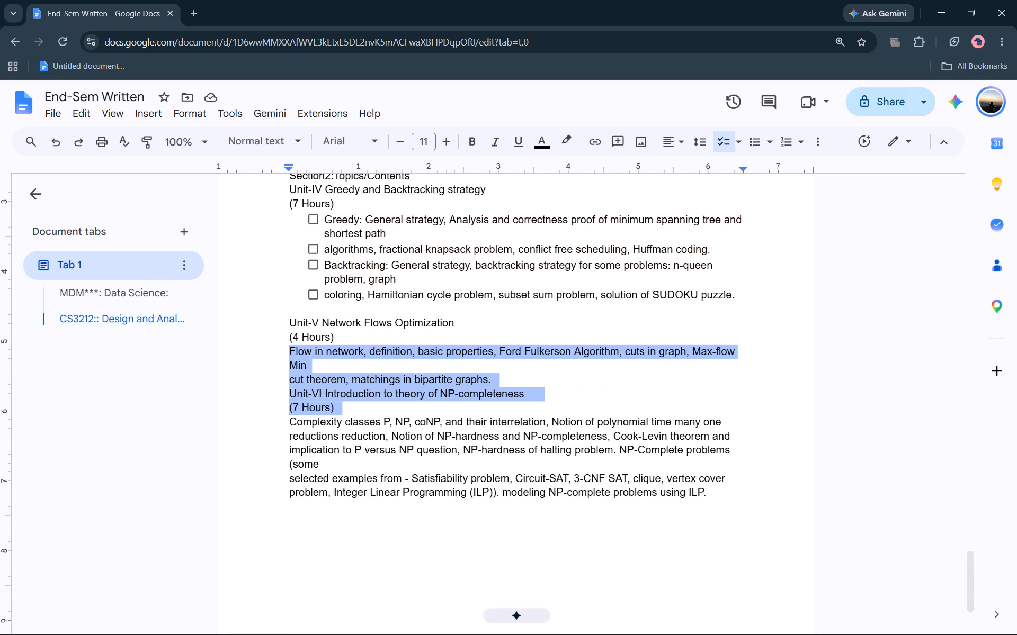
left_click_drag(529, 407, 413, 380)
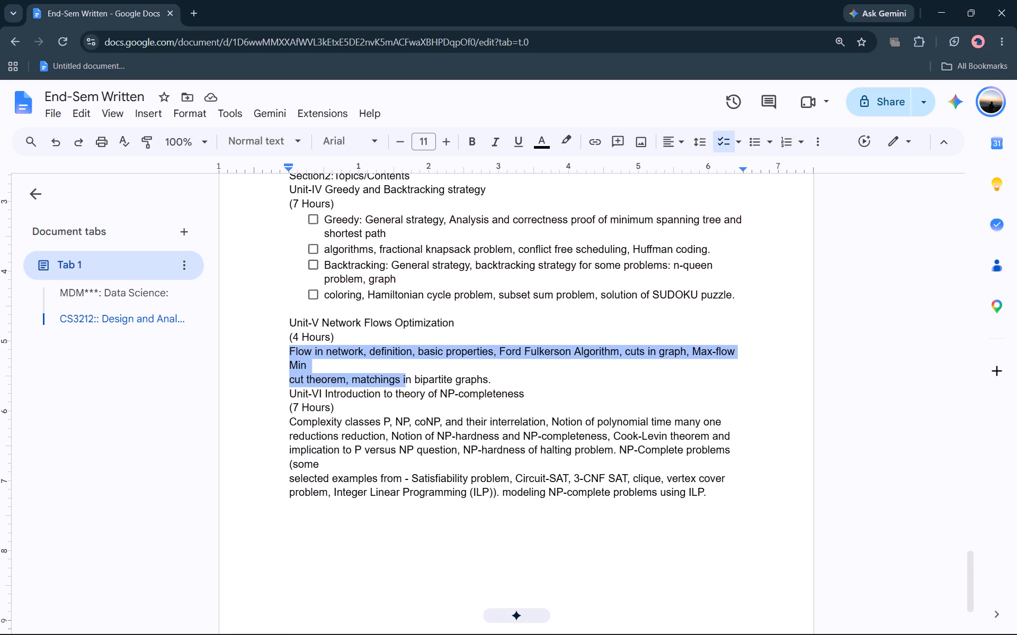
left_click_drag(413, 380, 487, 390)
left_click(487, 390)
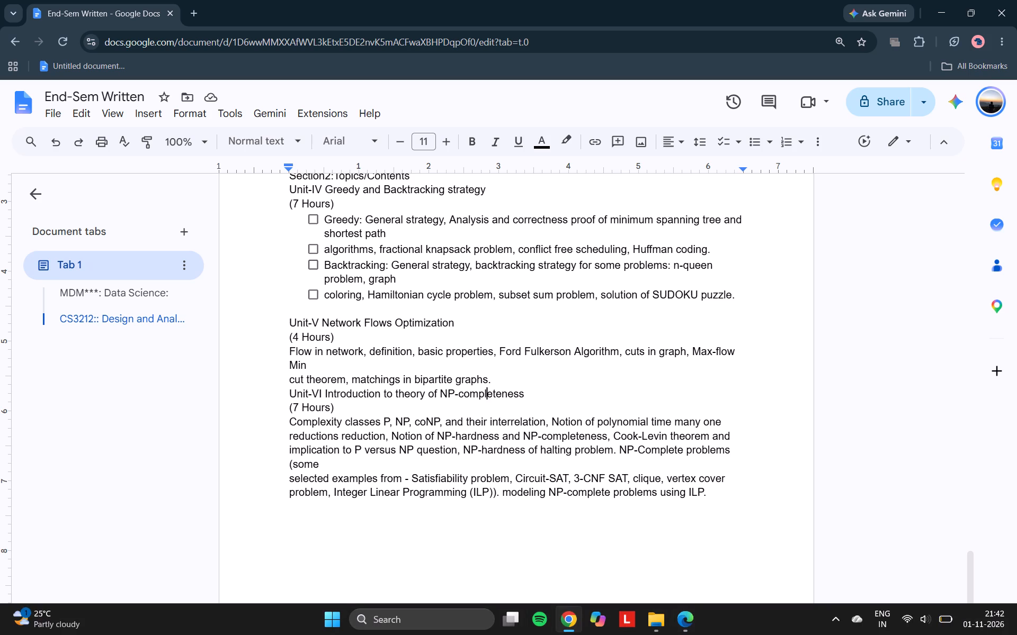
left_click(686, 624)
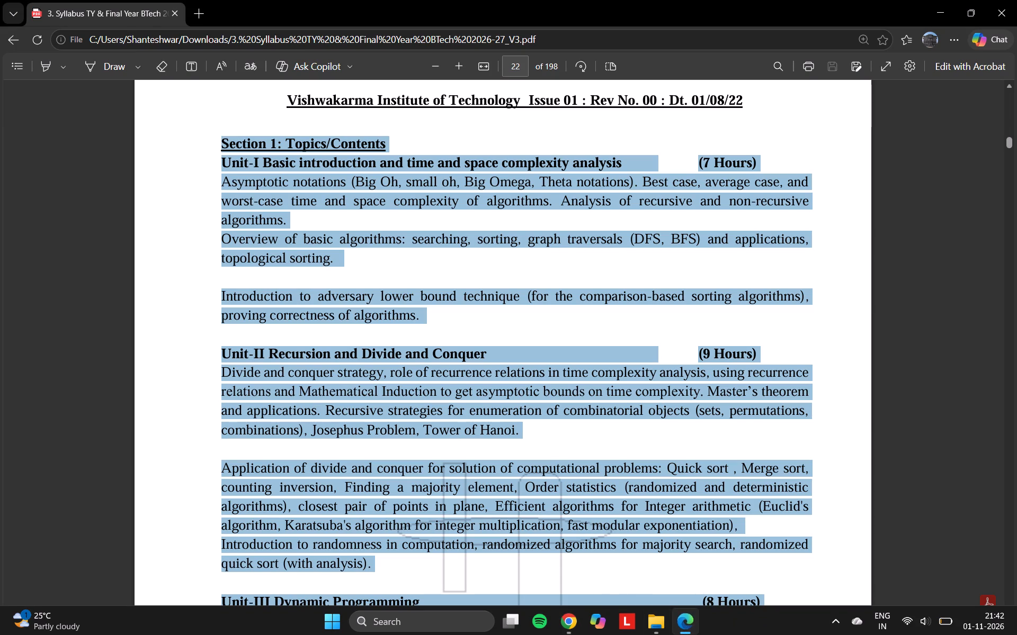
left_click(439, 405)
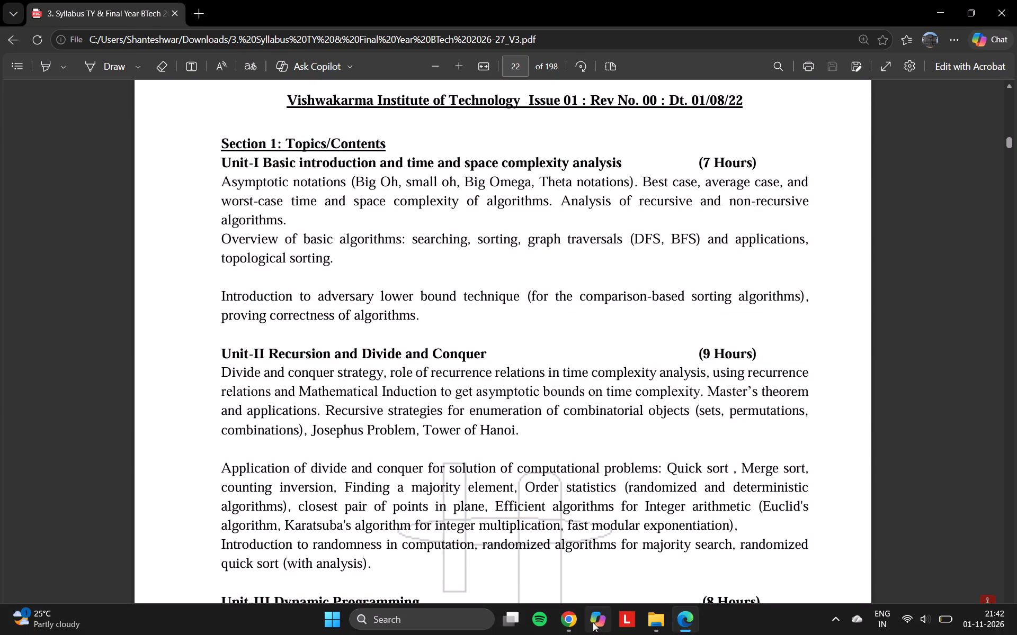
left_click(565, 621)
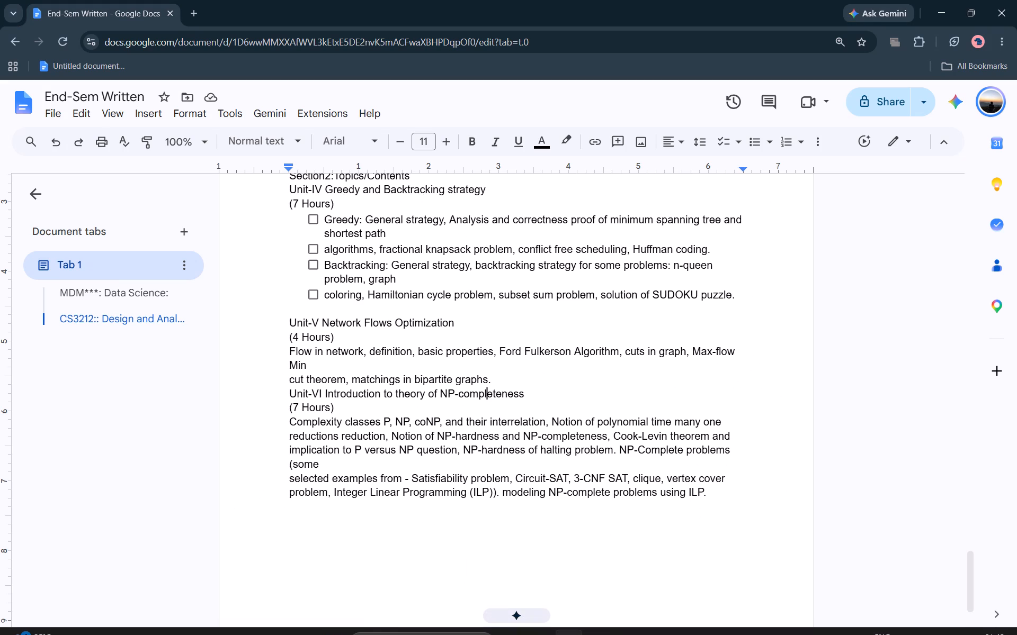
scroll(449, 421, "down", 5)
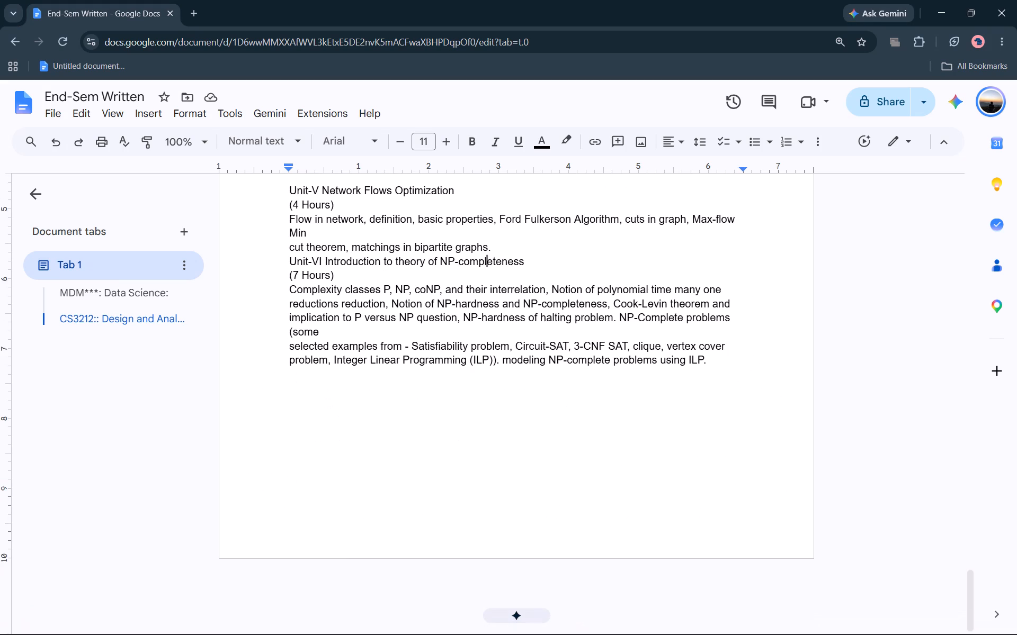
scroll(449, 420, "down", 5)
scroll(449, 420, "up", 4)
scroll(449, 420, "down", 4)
Format the Unit-V topics, from "Flow in network" to "matchings in bipartite graphs.", as a checklist, leaving out the "(4 Hours)" line.
scroll(449, 420, "up", 1)
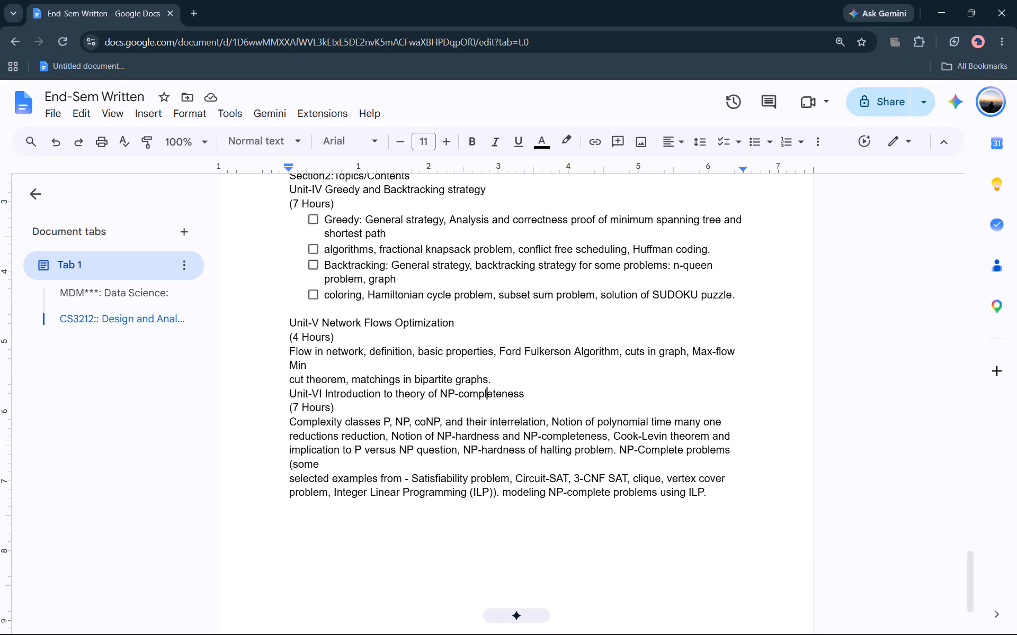
left_click_drag(495, 380, 266, 340)
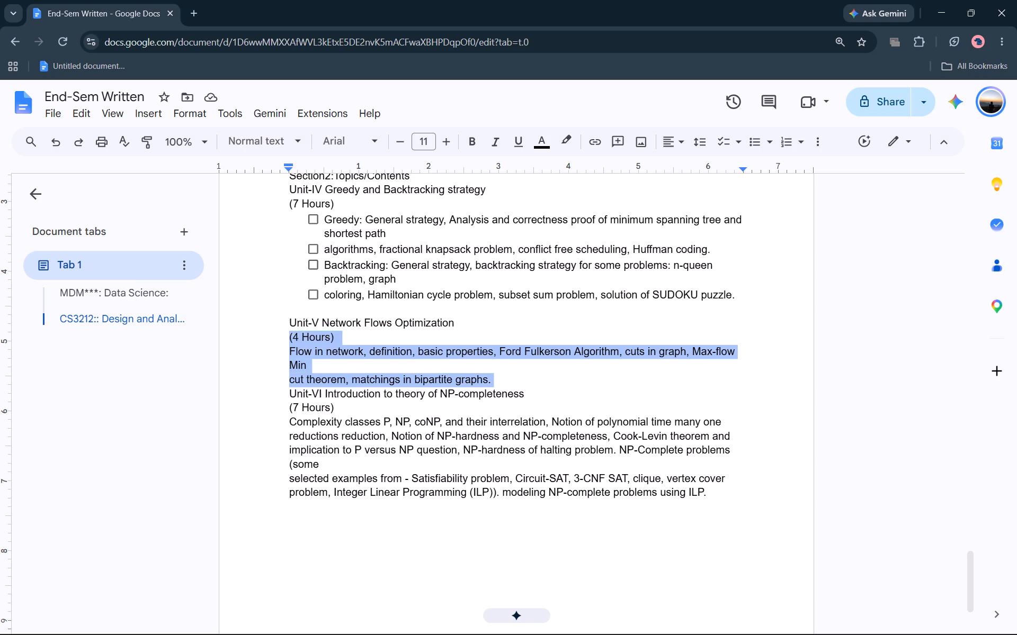
left_click_drag(266, 340, 275, 355)
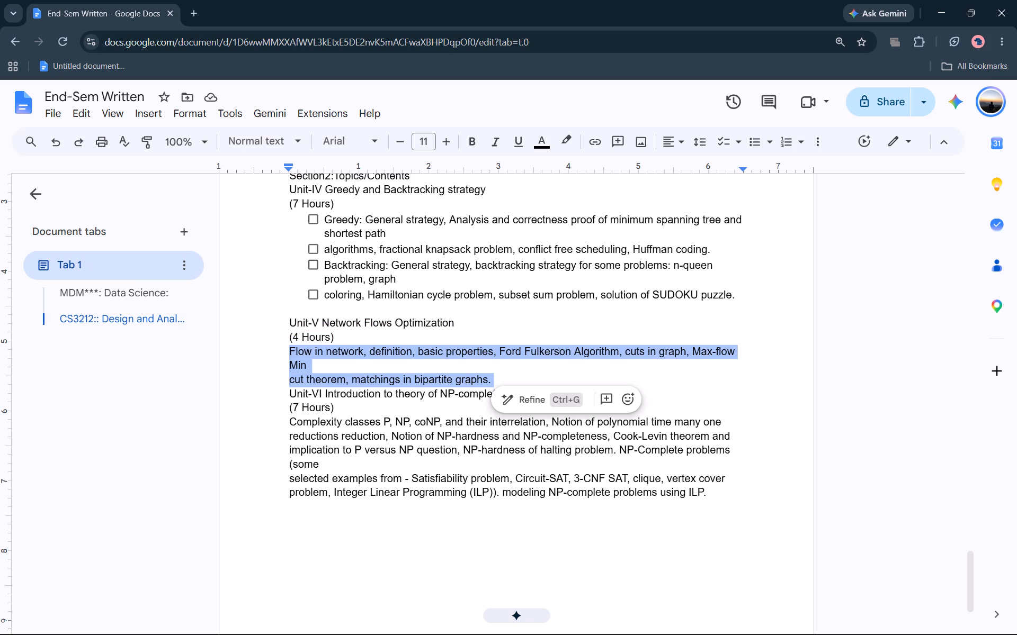
left_click(722, 140)
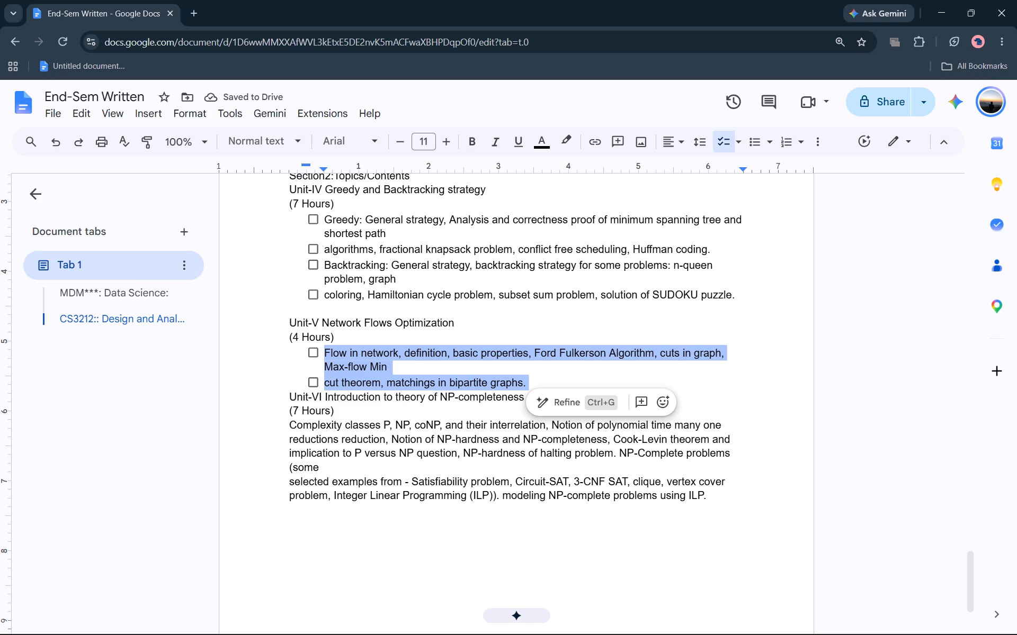
left_click(552, 378)
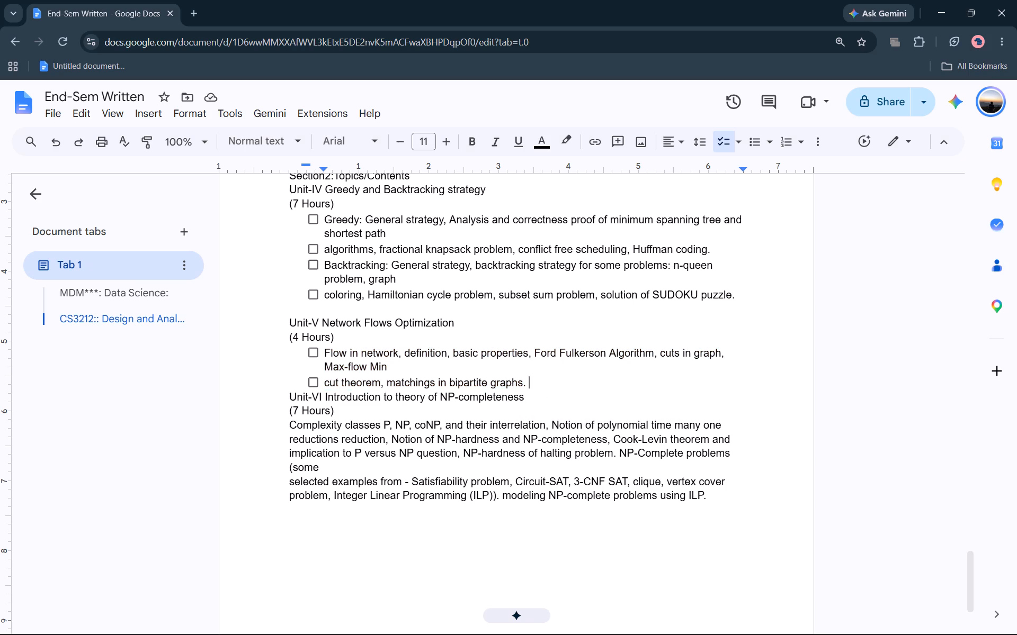
Insert a blank line between the Unit-V checklist and the Unit-VI title.
key("Return")
key("BackSpace")
key("BackSpace")
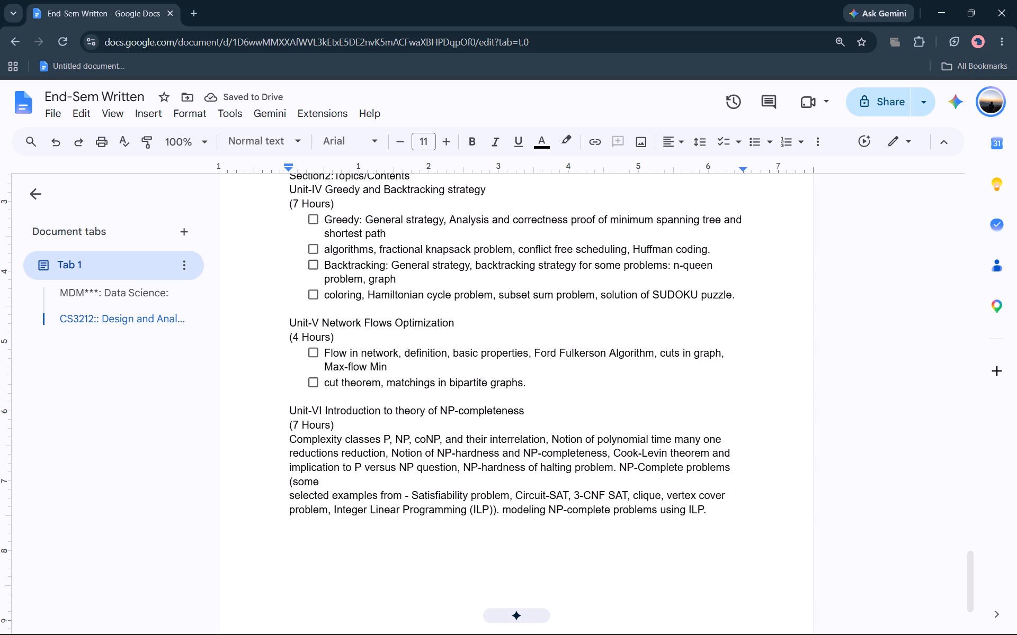
Format the Unit-VI topics, from "Complexity classes P, NP" to "modeling NP-complete problems using ILP.", as a checklist.
left_click_drag(291, 439, 769, 556)
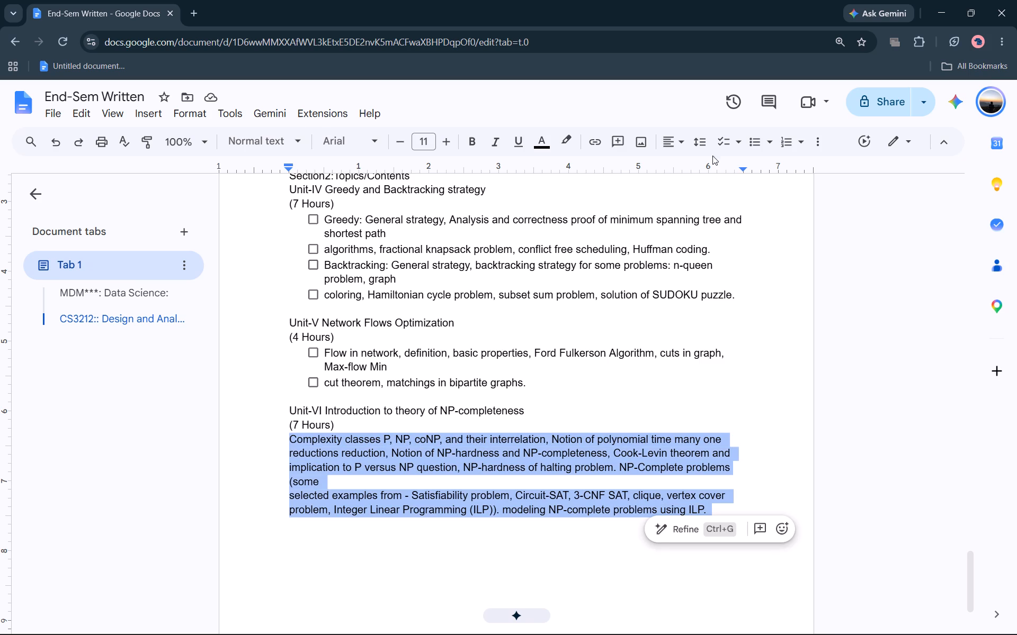
left_click(723, 143)
left_click(522, 379)
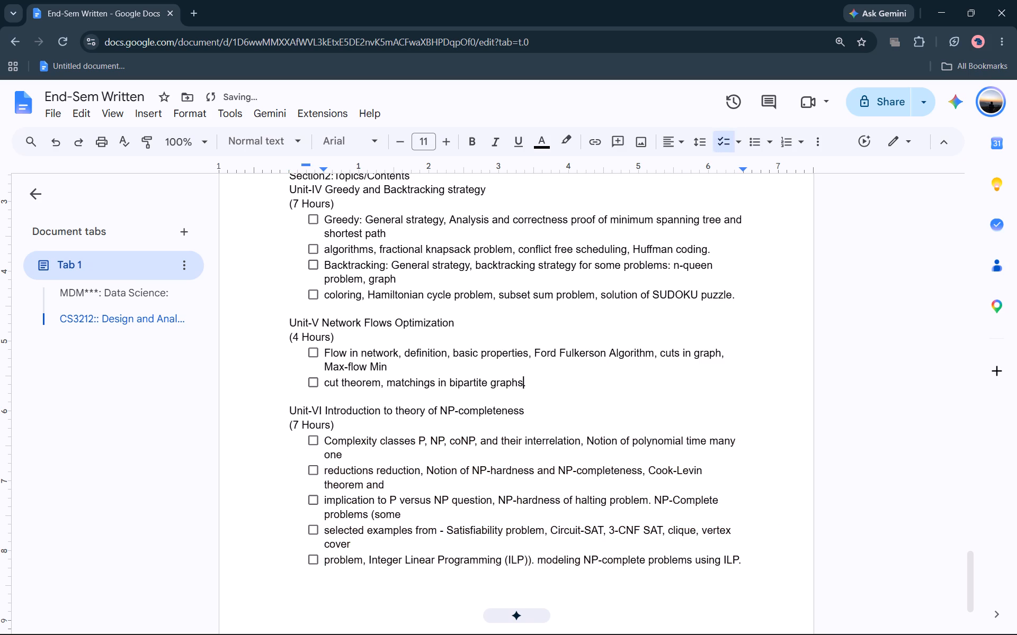
Look over the formatting of the CS3212 checklists and the Data Science units.
scroll(404, 453, "down", 6)
scroll(404, 453, "up", 13)
scroll(402, 453, "down", 3)
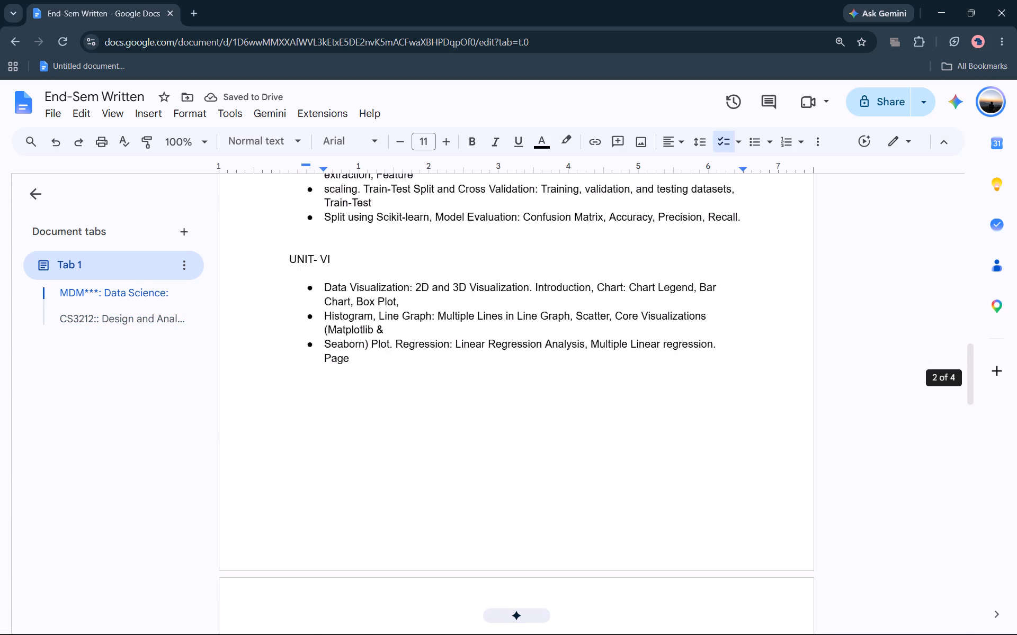
scroll(402, 453, "down", 10)
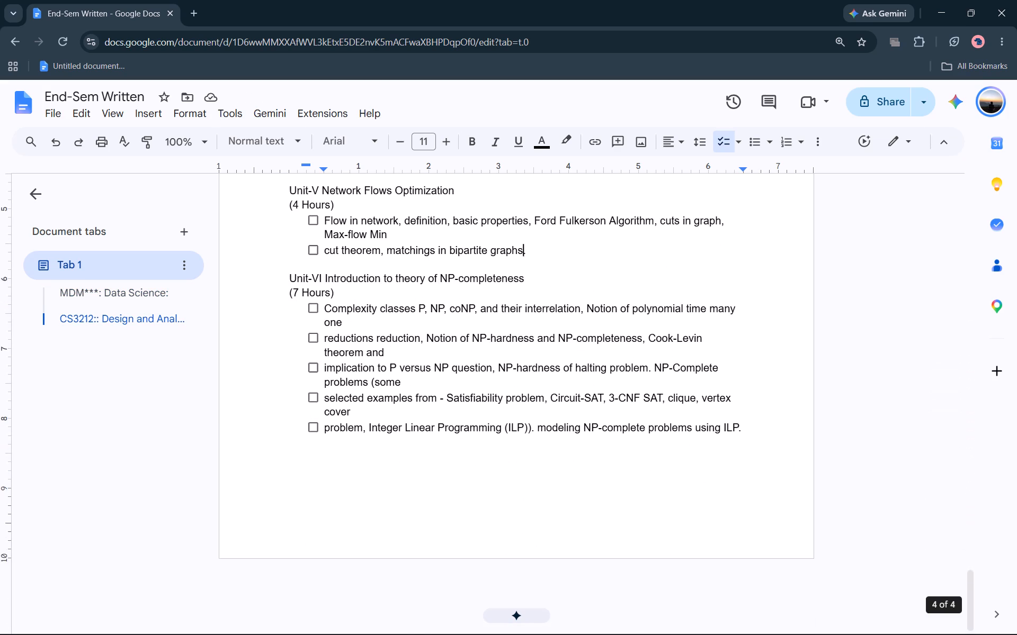
scroll(402, 453, "up", 12)
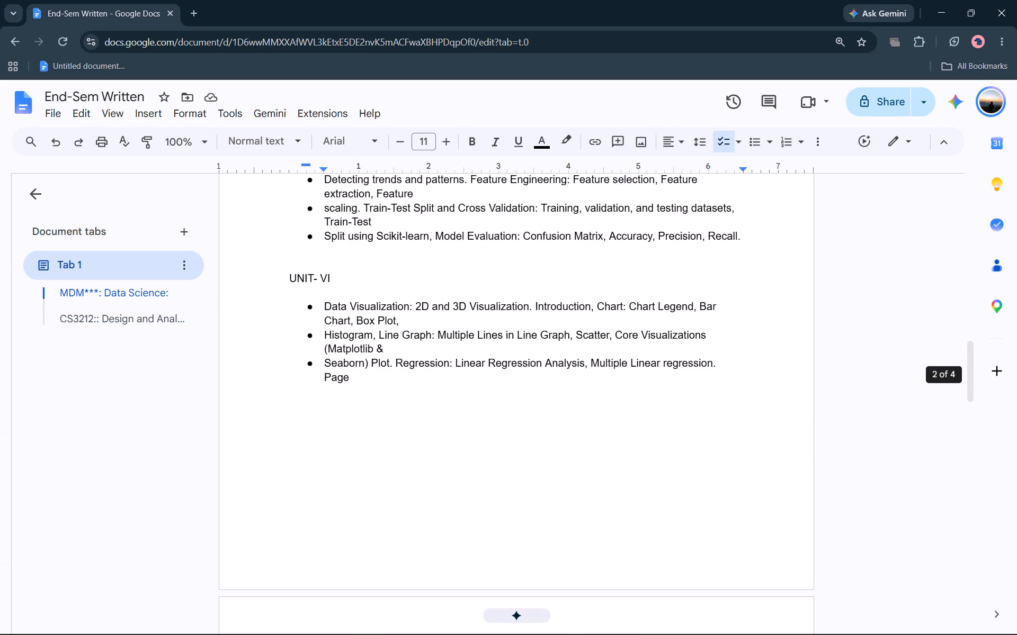
Apply Heading 3 to the CS3212 title "Unit-I Basic introduction and time and space complexity analysis".
scroll(396, 451, "down", 3)
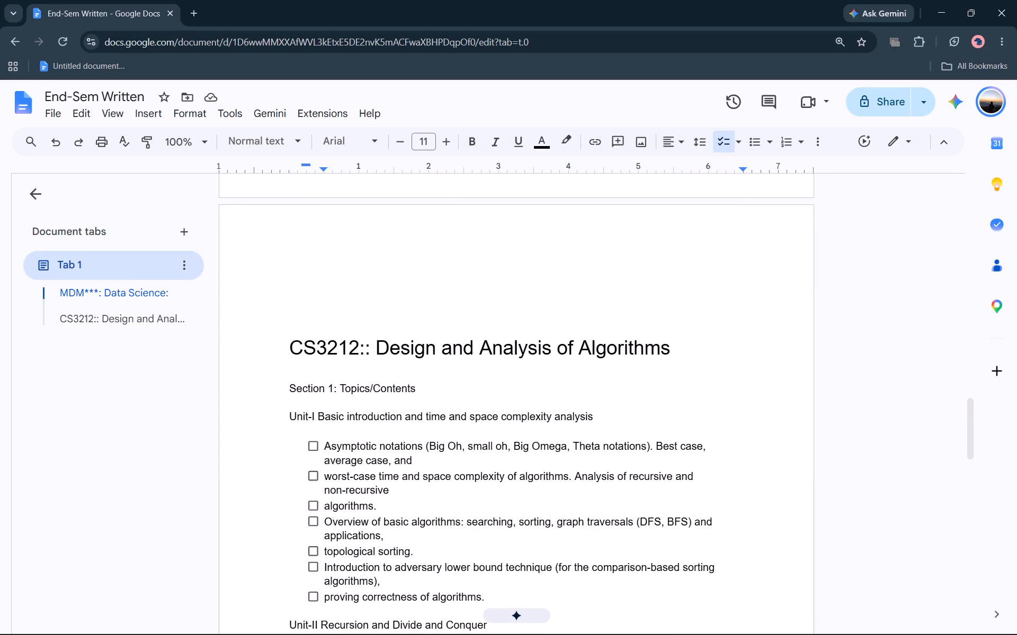
left_click_drag(290, 416, 606, 420)
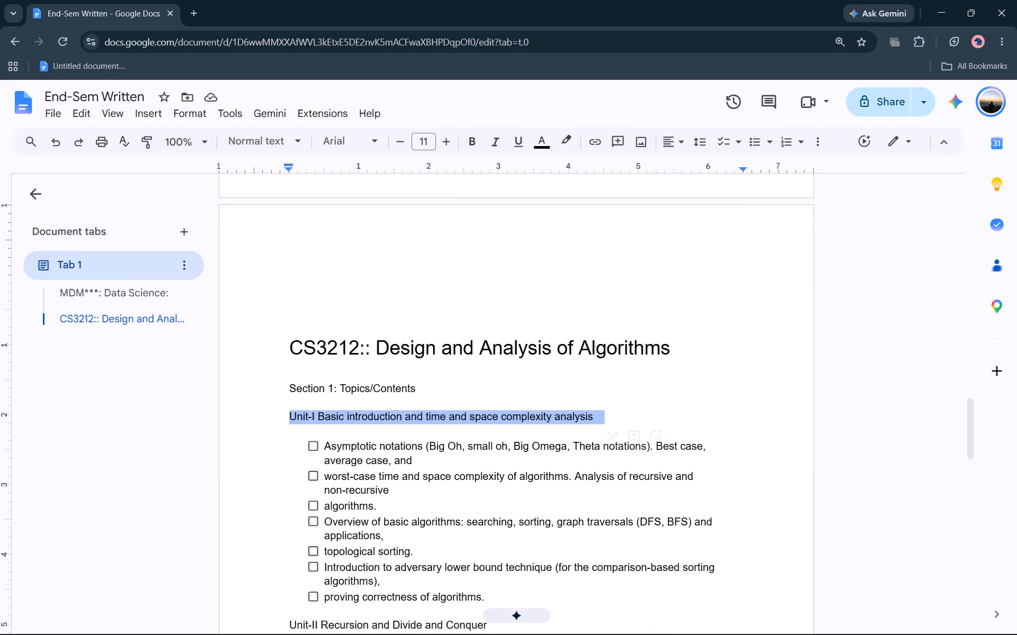
left_click(291, 138)
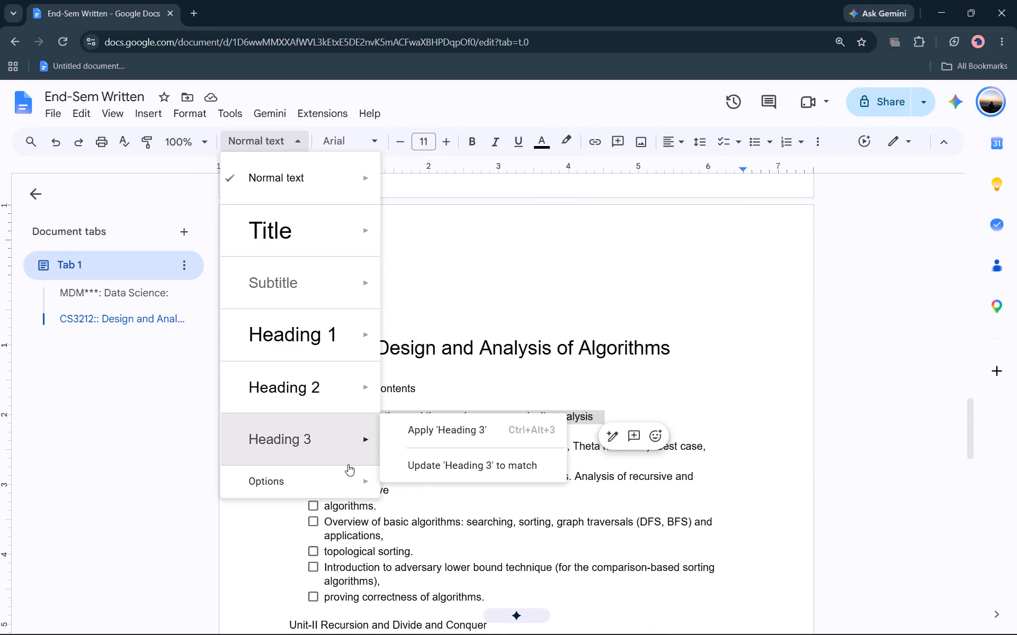
left_click(329, 442)
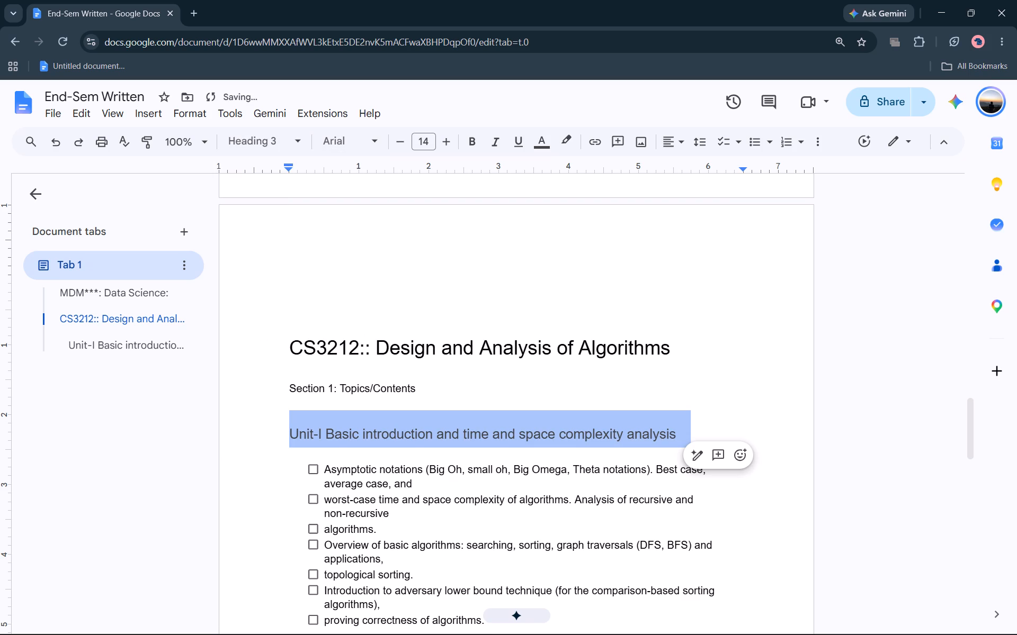
left_click(431, 388)
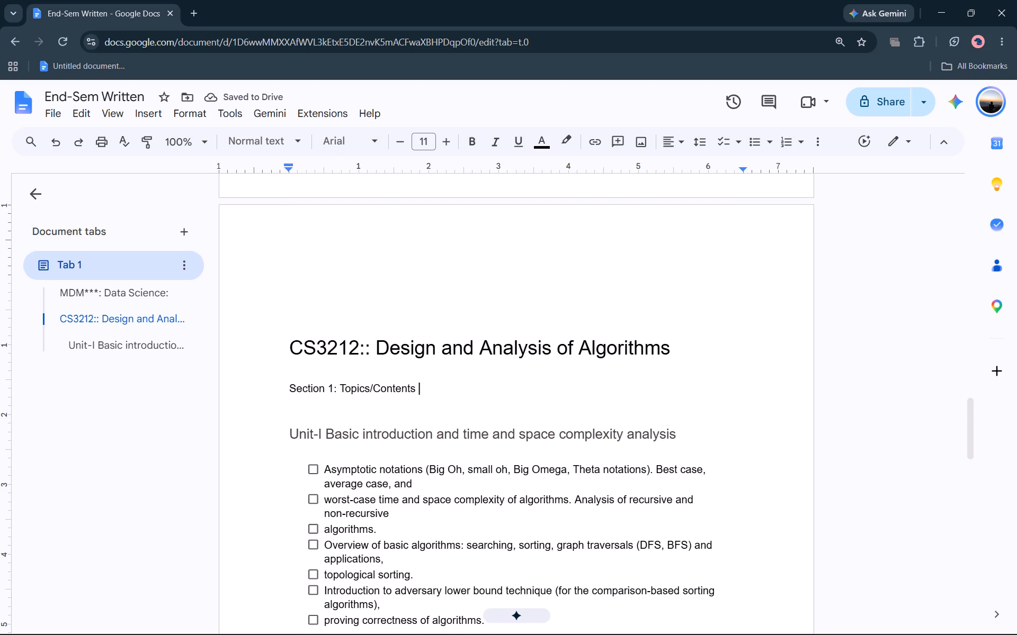
Apply Heading 3 to the title "Unit-II Recursion and Divide and Conquer".
scroll(271, 450, "down", 1)
left_click_drag(276, 521, 590, 541)
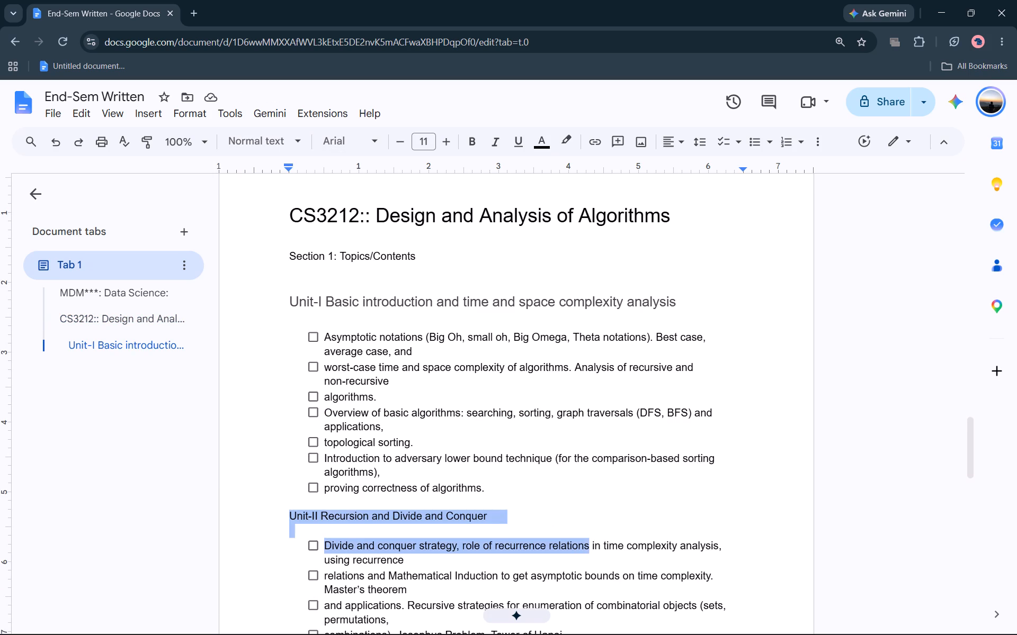
left_click(550, 519)
left_click_drag(519, 515, 225, 510)
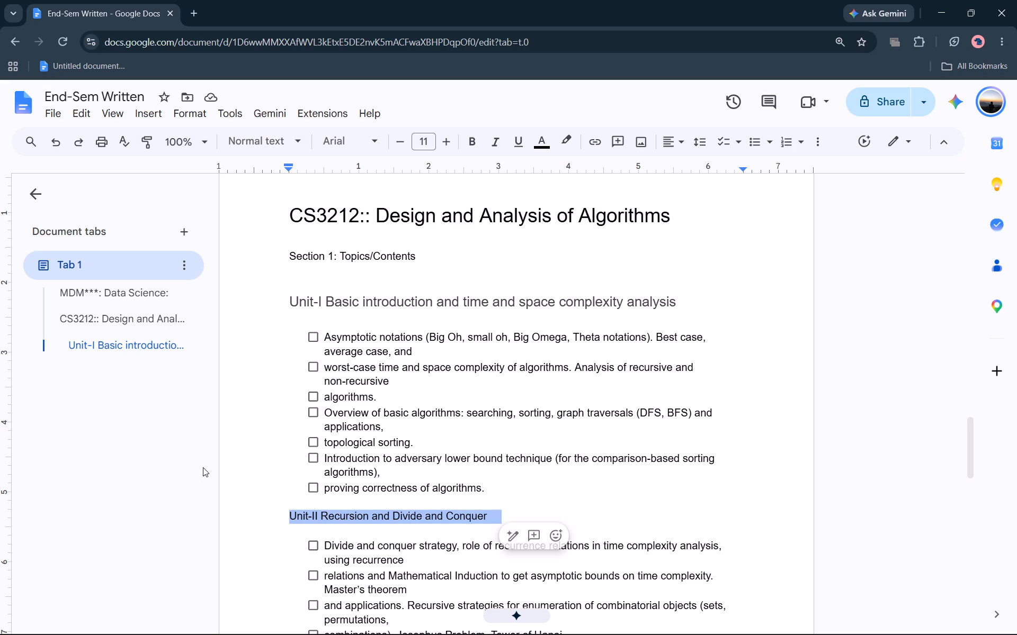
left_click(278, 139)
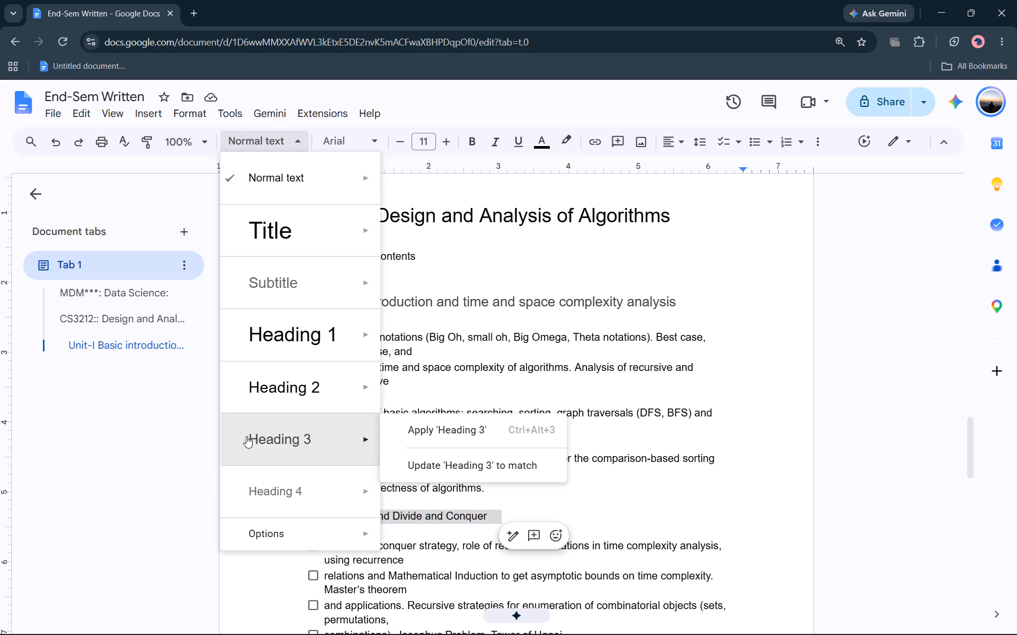
left_click(246, 436)
Apply Heading 3 to the title "Unit-III Dynamic Programming", leaving the "(8 Hours)" line as normal text.
scroll(334, 527, "down", 2)
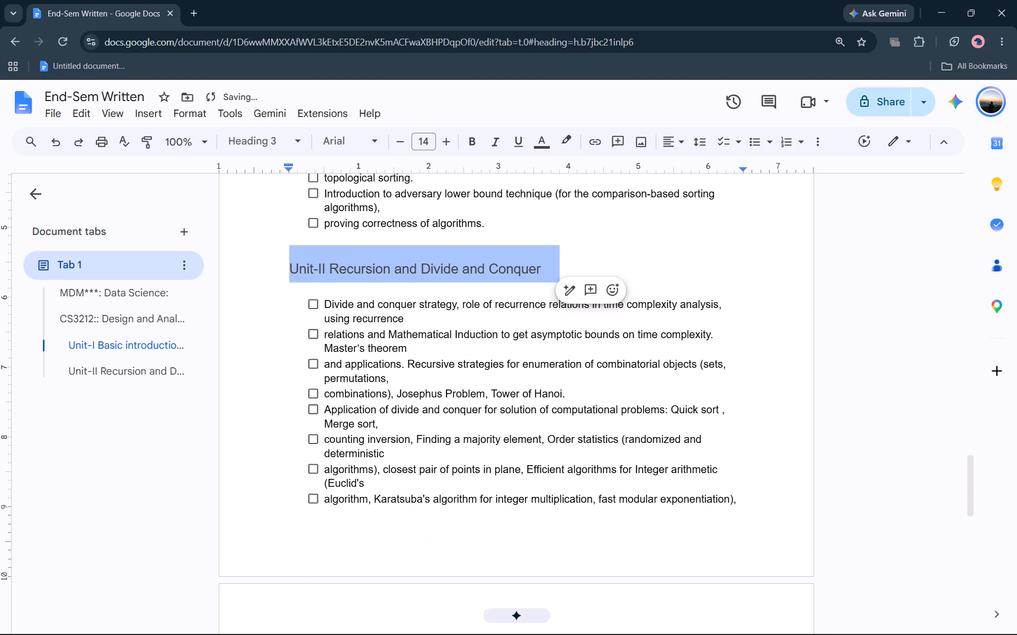
scroll(340, 476, "down", 3)
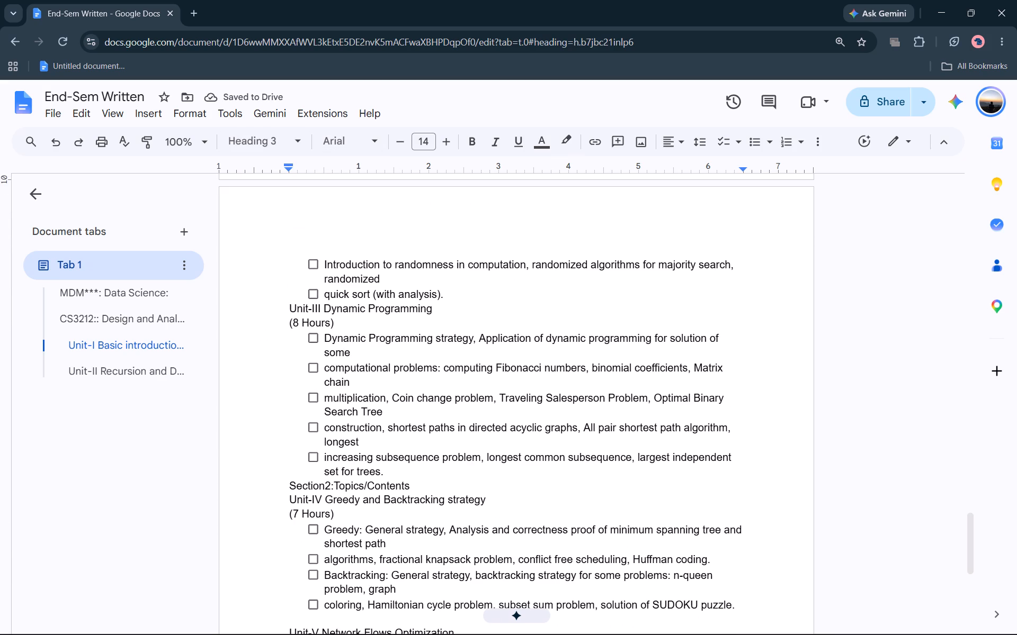
left_click_drag(283, 310, 468, 300)
left_click_drag(468, 300, 450, 315)
left_click(448, 315)
left_click(445, 310)
left_click_drag(442, 310, 272, 317)
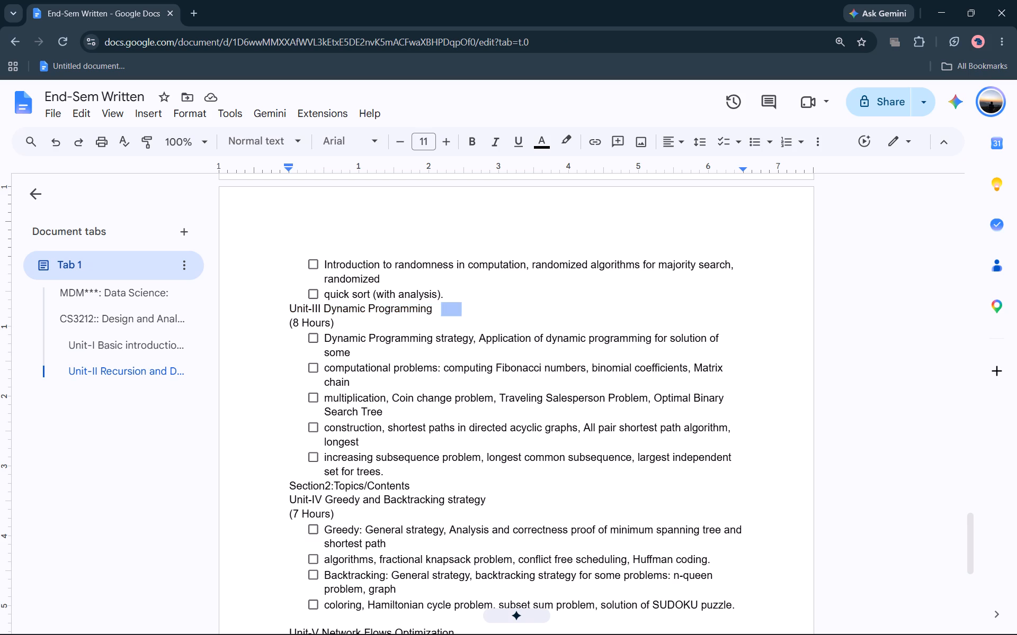
left_click_drag(272, 317, 273, 312)
left_click(269, 148)
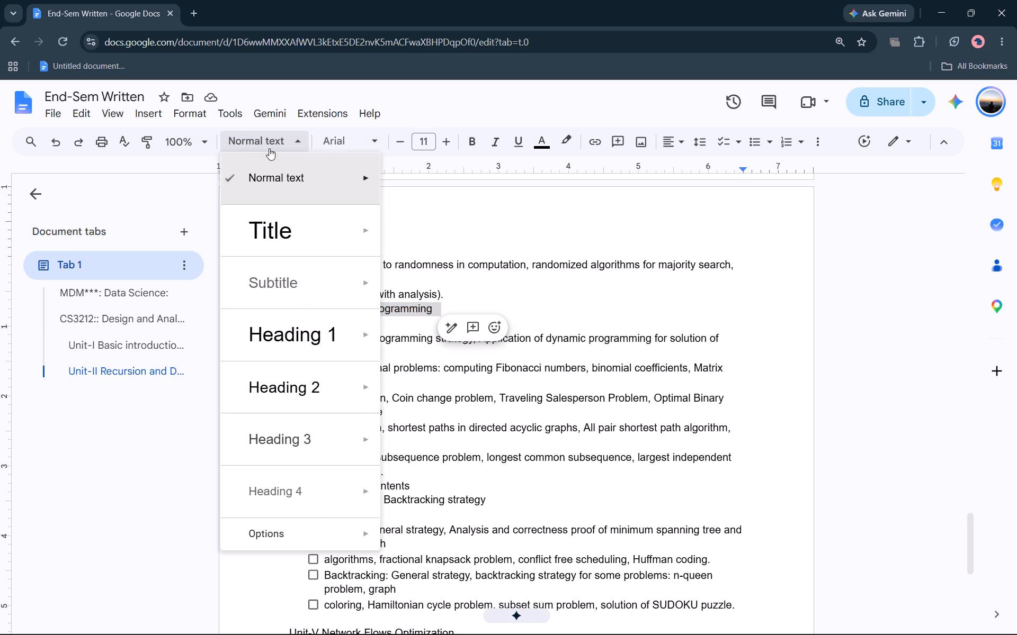
left_click(275, 415)
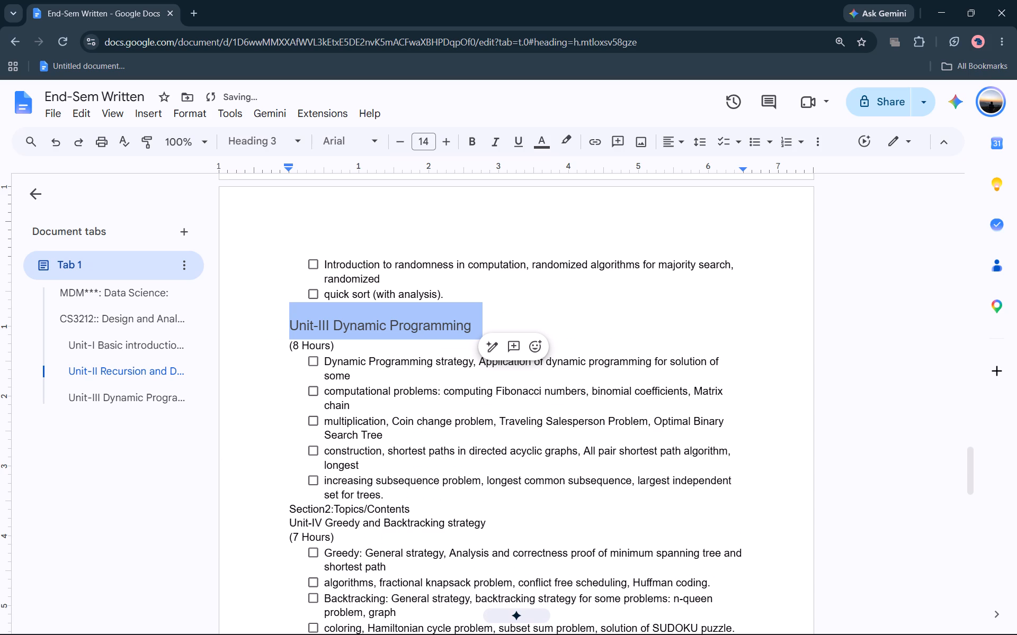
left_click(275, 415)
Apply Heading 3 to the title "Unit-IV Greedy and Backtracking strategy", leaving the "(7 Hours)" line as normal text.
scroll(275, 415, "down", 1)
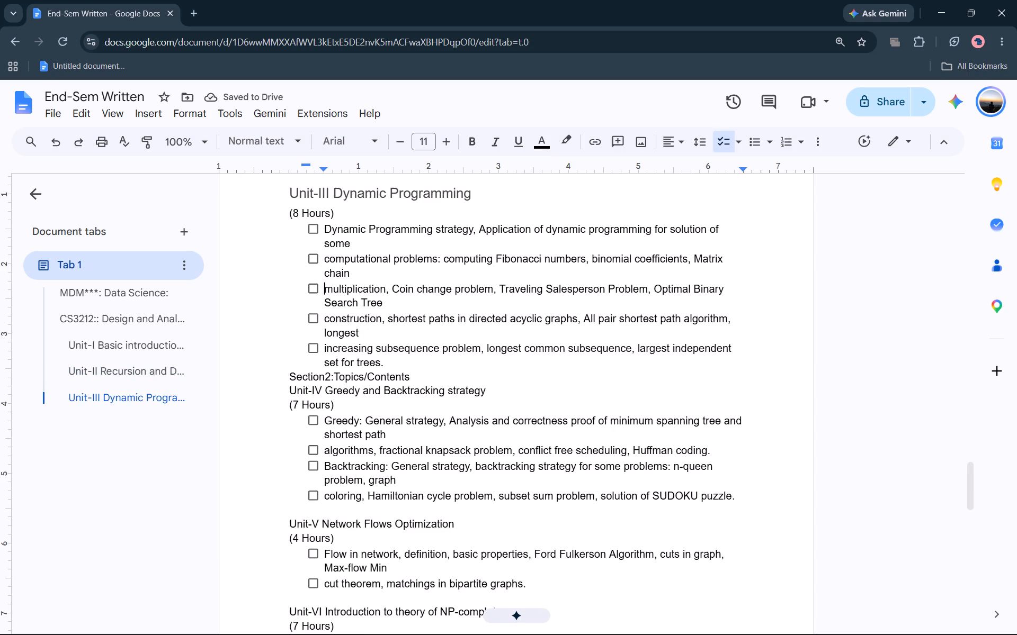
left_click_drag(285, 391, 539, 390)
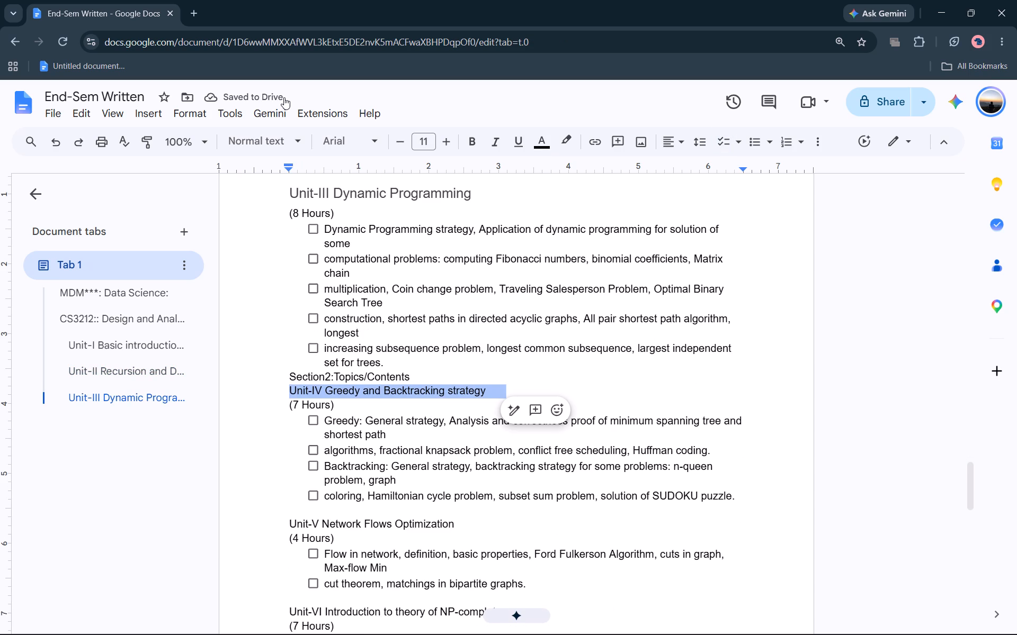
left_click(302, 139)
left_click(323, 432)
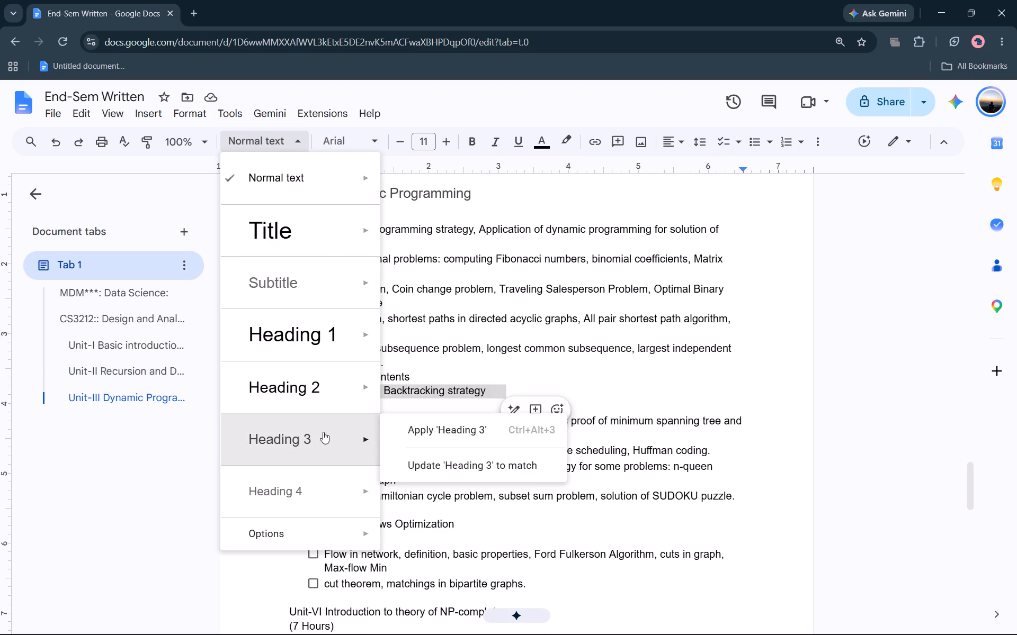
Apply Heading 3 to the title "Unit-V Network Flows Optimization", leaving the "(4 Hours)" line as normal text.
scroll(319, 433, "down", 2)
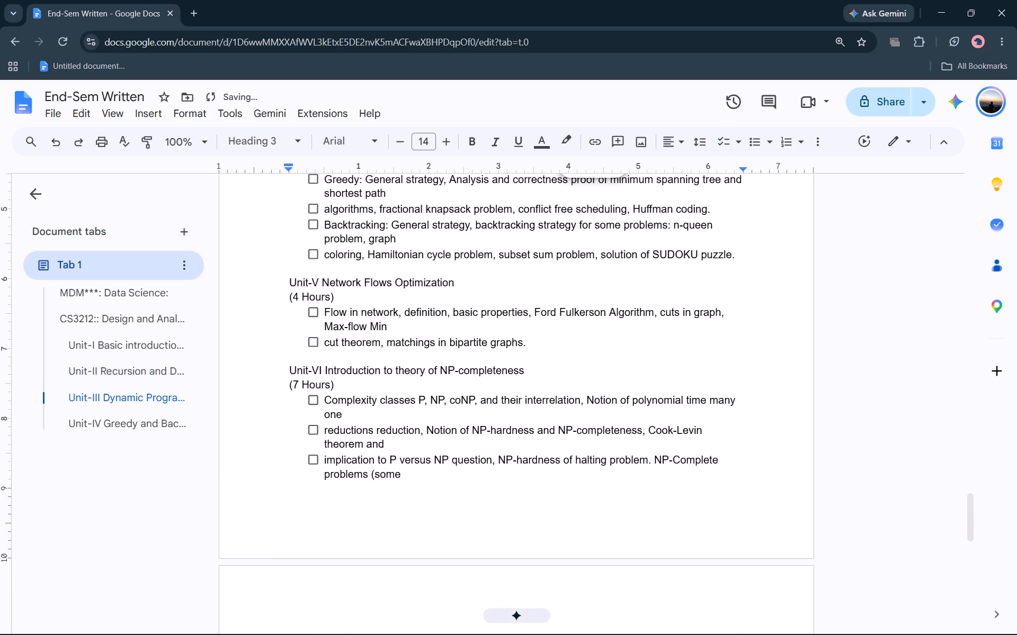
left_click_drag(284, 285, 494, 280)
left_click(279, 130)
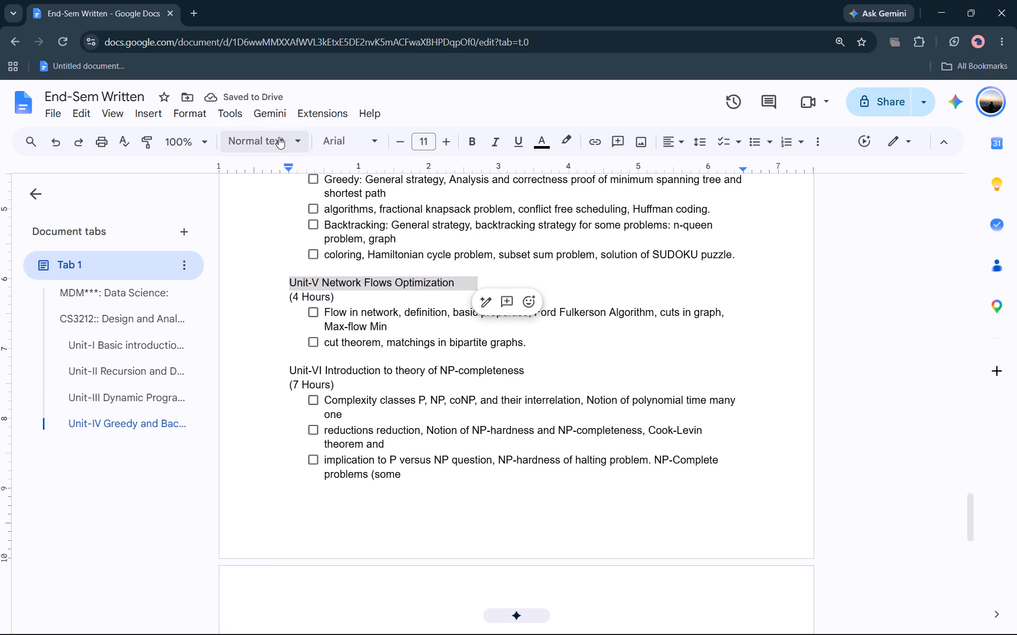
left_click(279, 137)
left_click(252, 428)
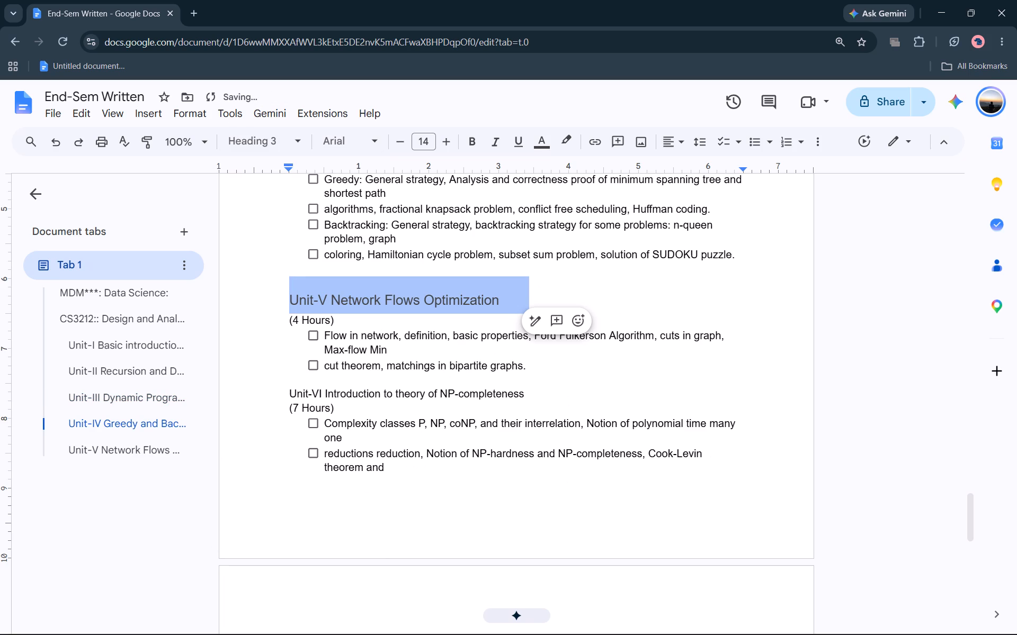
Apply Heading 3 to the title "Unit-VI Introduction to theory of NP-completeness", leaving the "(7 Hours)" line as normal text.
left_click_drag(289, 392, 573, 396)
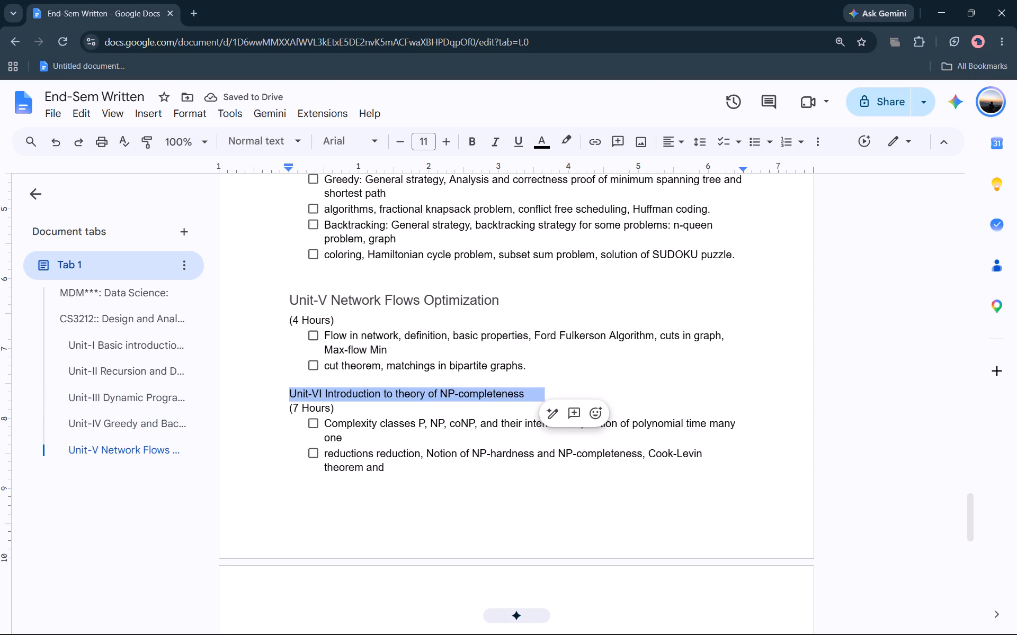
left_click(248, 147)
left_click(263, 422)
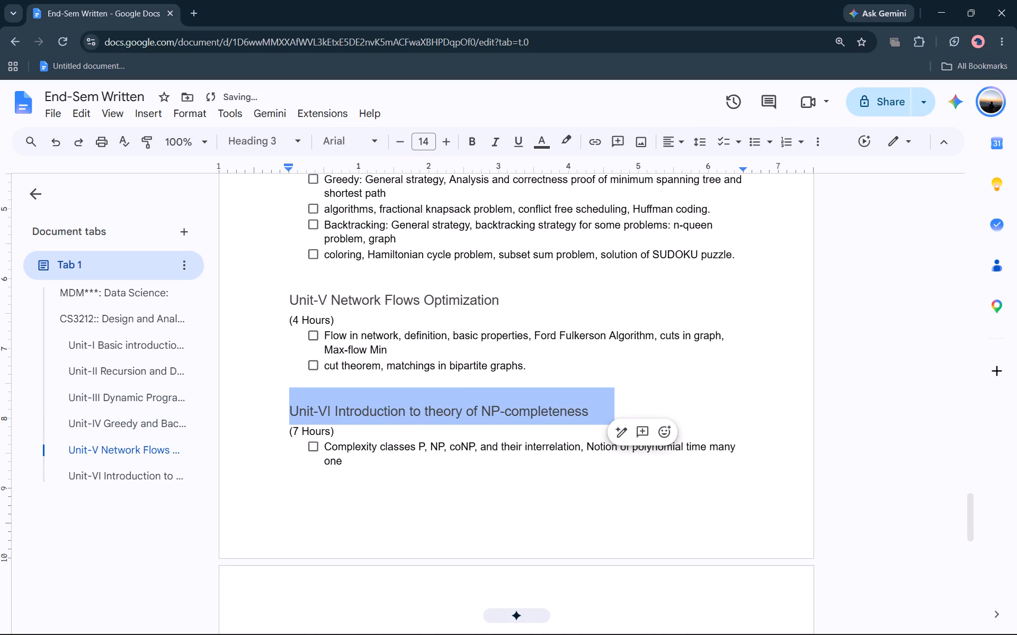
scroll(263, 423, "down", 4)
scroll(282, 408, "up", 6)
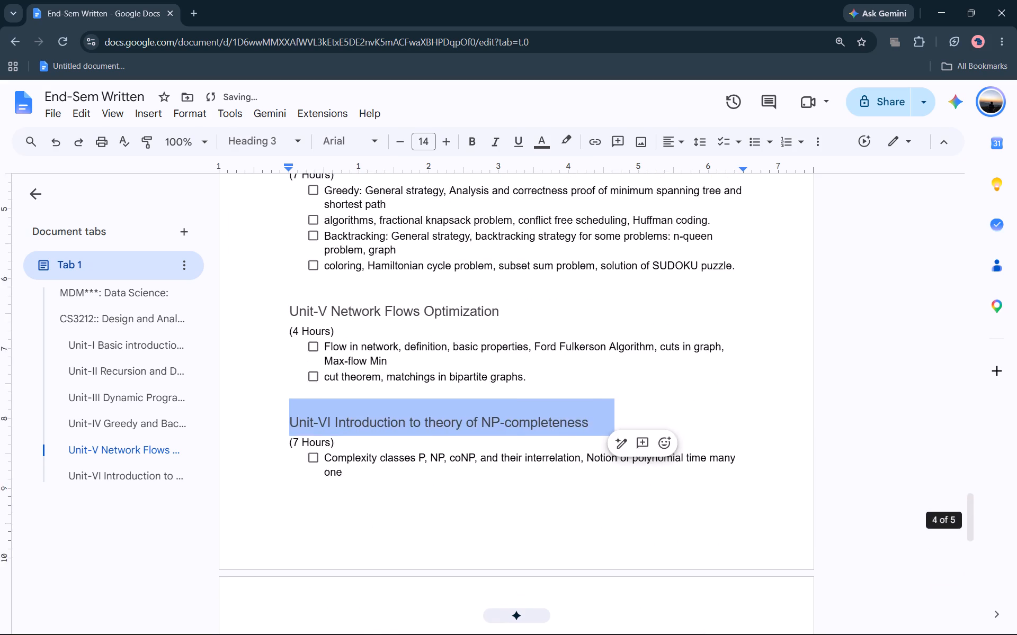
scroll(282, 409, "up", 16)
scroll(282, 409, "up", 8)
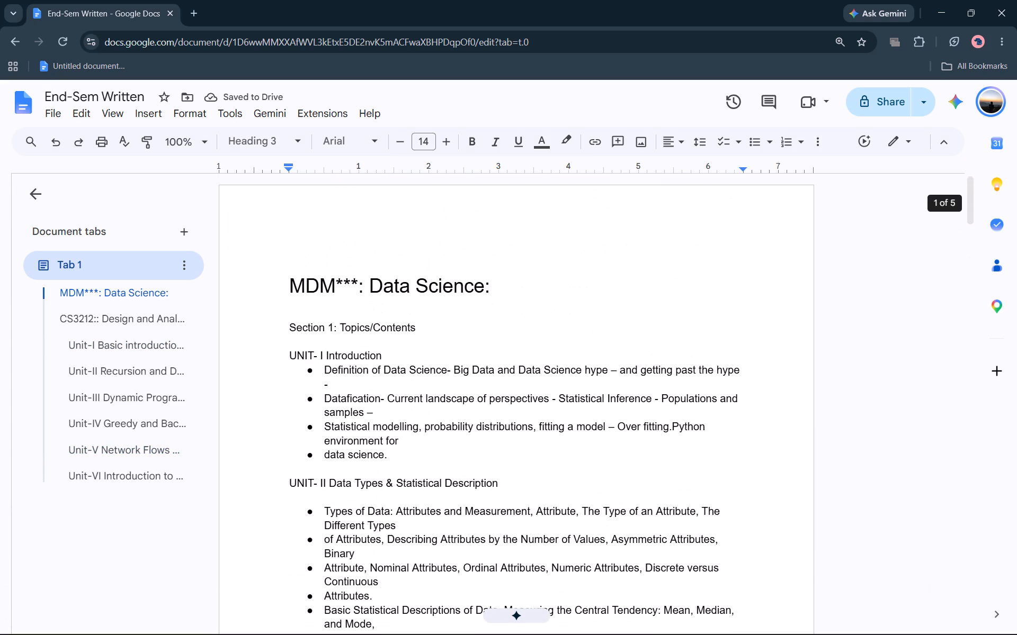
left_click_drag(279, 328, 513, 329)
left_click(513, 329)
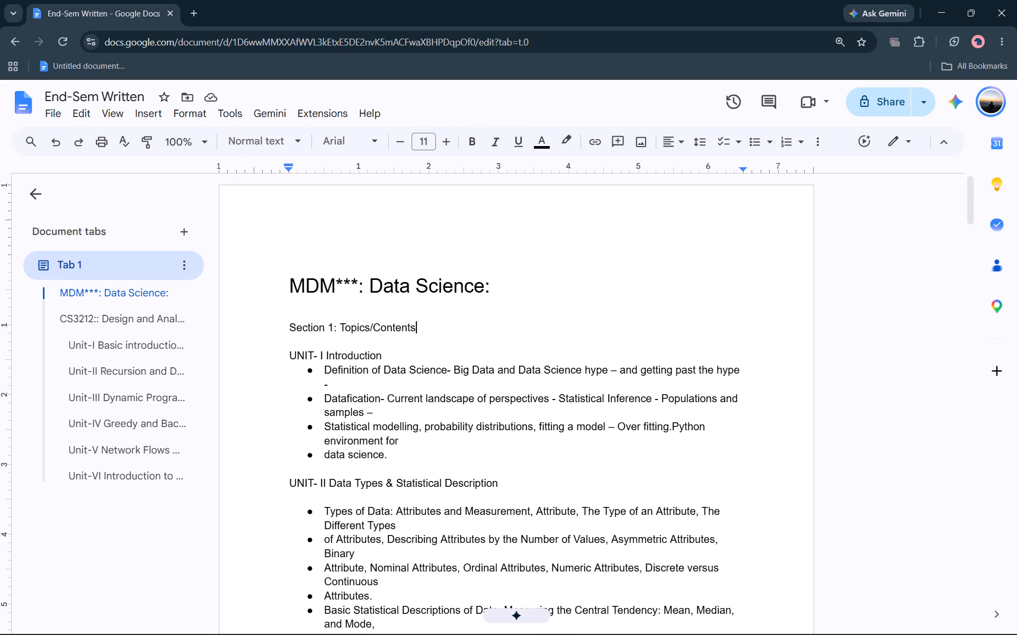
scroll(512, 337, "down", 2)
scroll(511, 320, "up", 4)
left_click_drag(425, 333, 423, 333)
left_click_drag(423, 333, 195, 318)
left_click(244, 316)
Apply Heading 3 to the "UNIT- I Introduction" title in the Data Science course.
left_click_drag(270, 351, 387, 353)
left_click(292, 148)
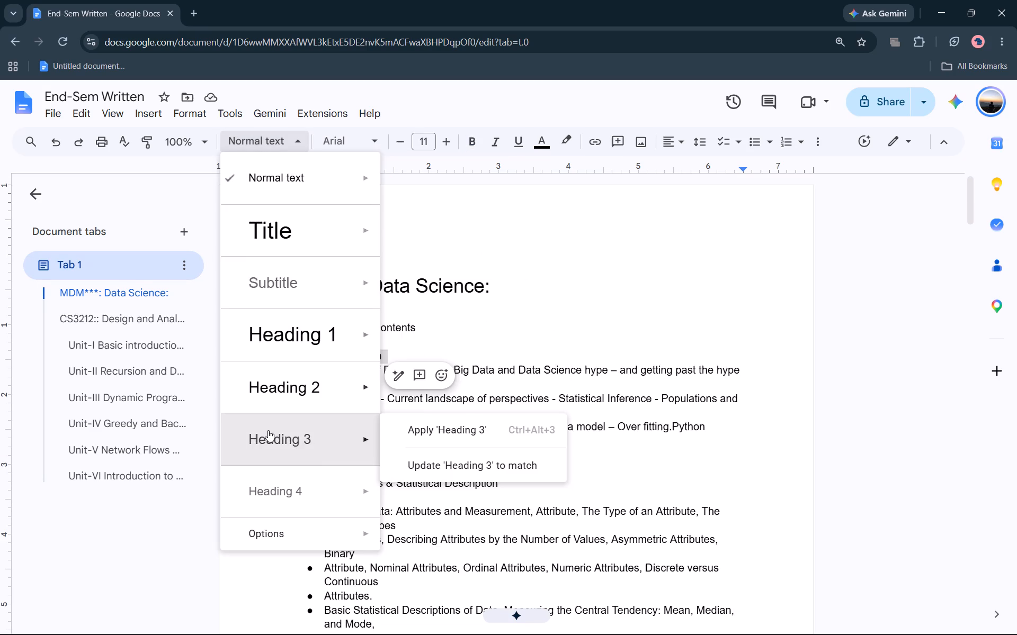
left_click(268, 430)
Convert the bulleted topics under "UNIT- I Introduction", from "Definition of Data Science" to "data science.", into a checklist.
scroll(267, 429, "down", 1)
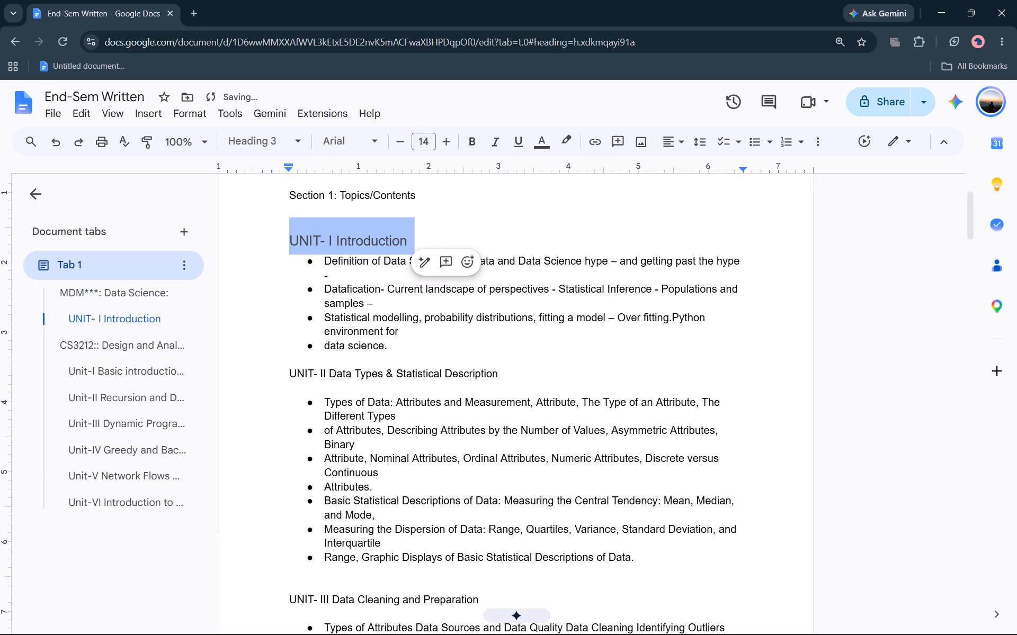
left_click_drag(298, 262, 437, 344)
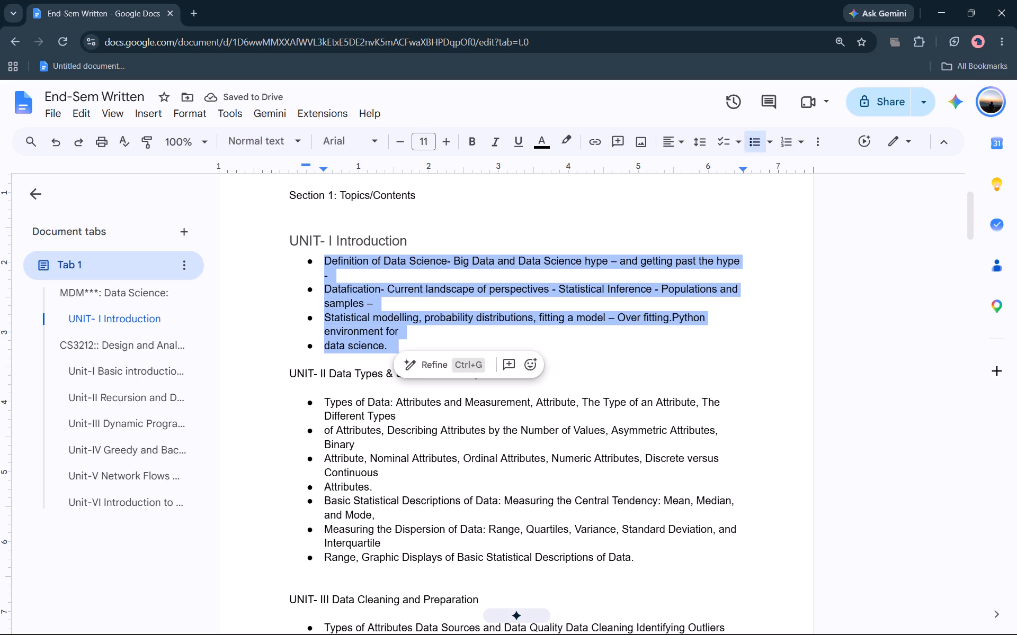
left_click(716, 143)
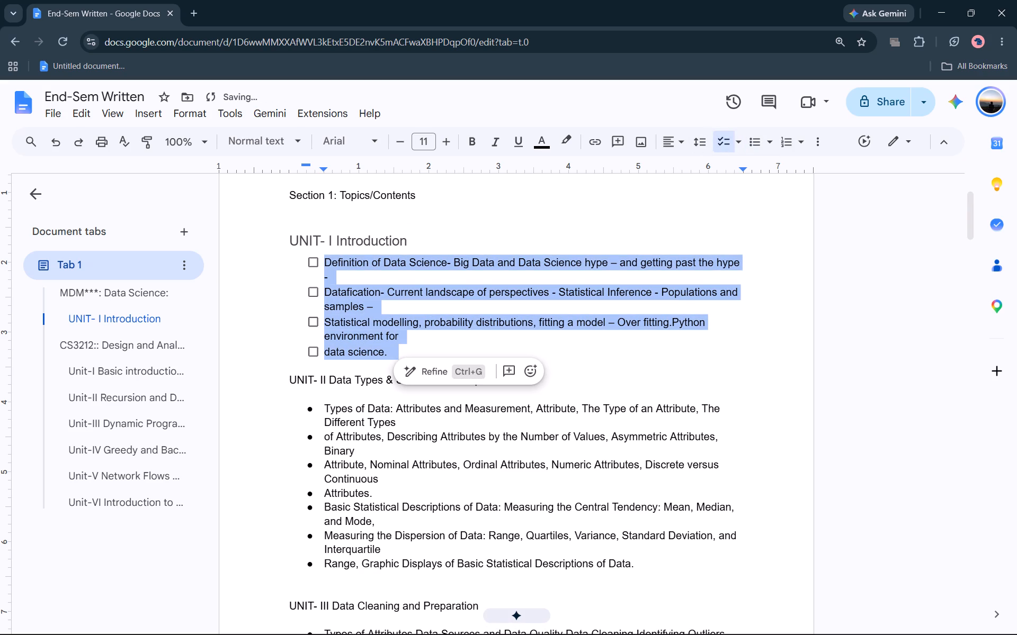
Apply Heading 3 to the title "UNIT- II Data Types & Statistical Description".
left_click_drag(277, 385, 535, 382)
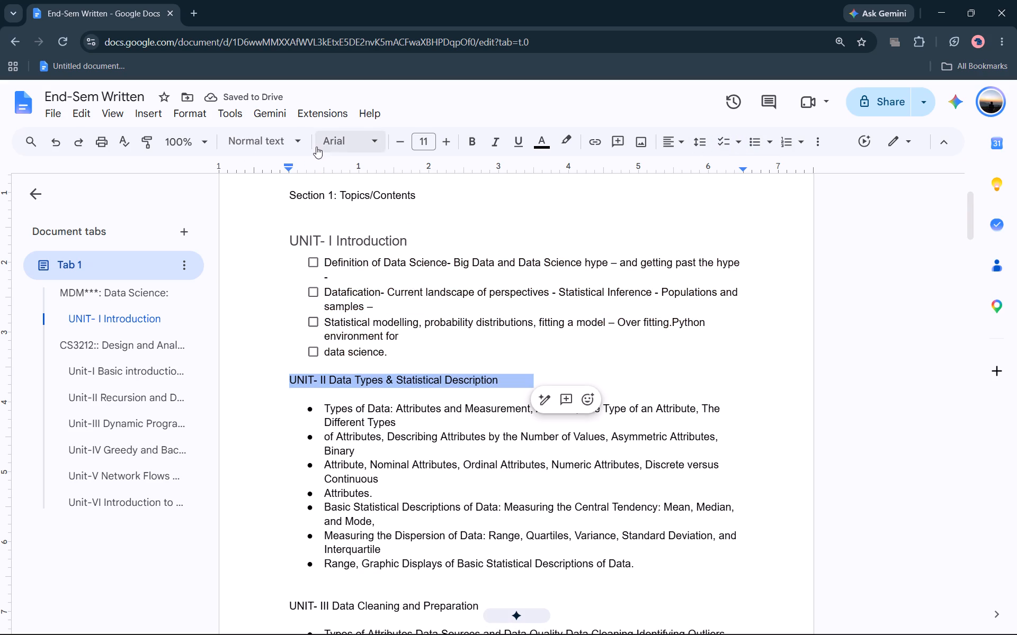
left_click(294, 148)
left_click(230, 441)
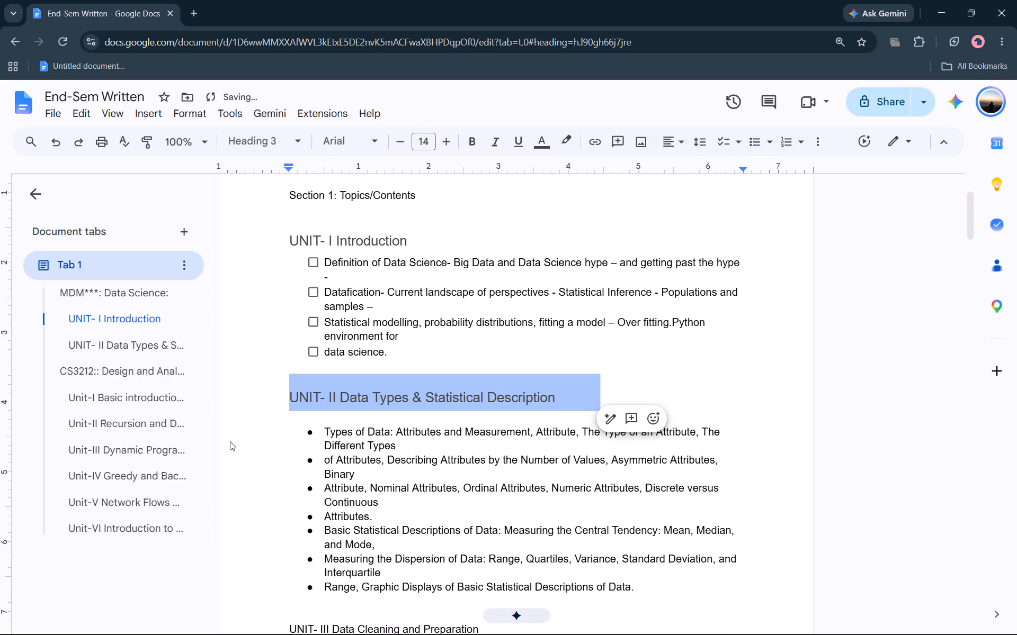
Convert the bulleted topics under UNIT- II, from "Types of Data" to "Basic Statistical Descriptions of Data.", into a checklist.
left_click_drag(301, 429, 771, 606)
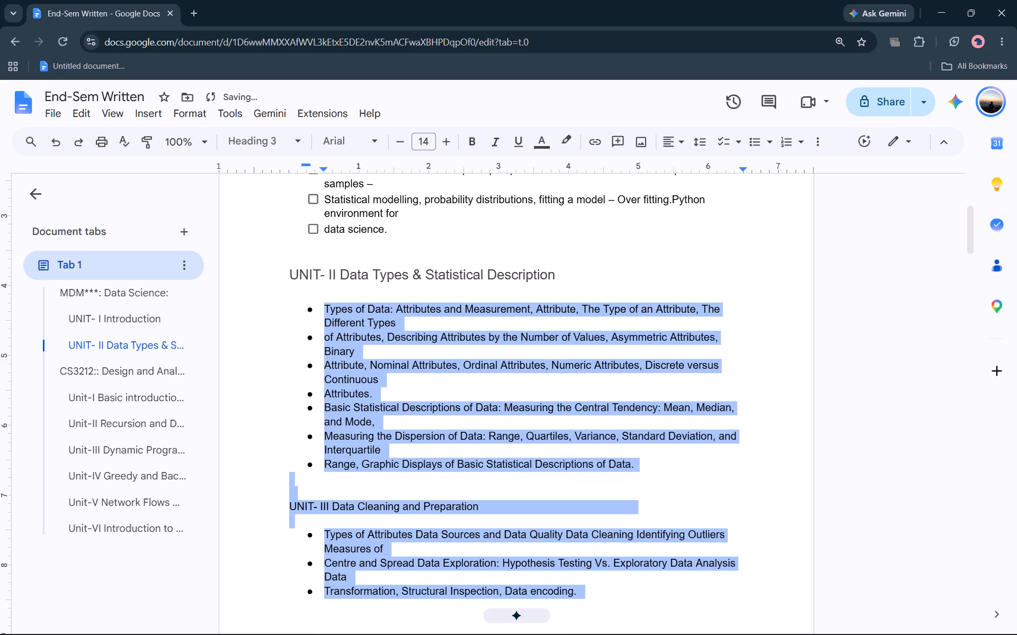
left_click_drag(771, 606, 724, 497)
left_click(664, 468)
left_click_drag(662, 468, 335, 338)
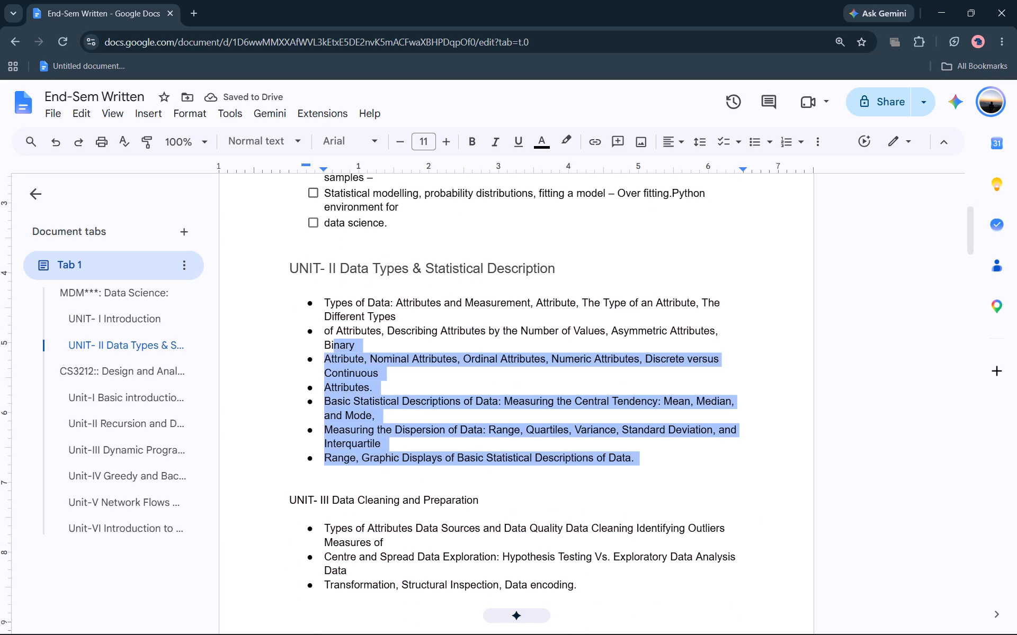
left_click_drag(335, 338, 320, 305)
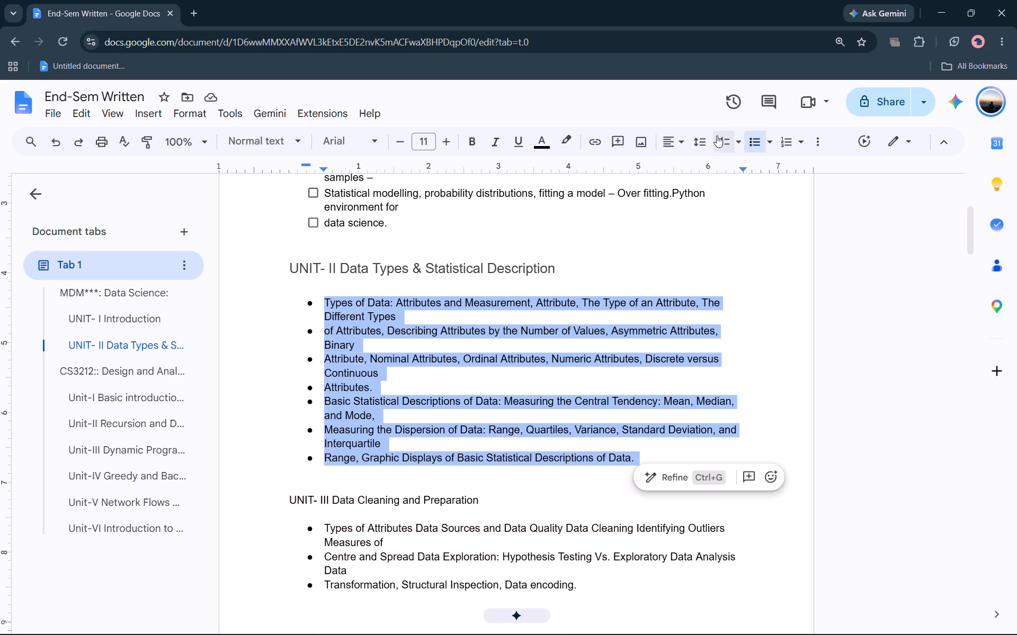
left_click(717, 135)
Apply Heading 3 to the title "UNIT- III Data Cleaning and Preparation".
left_click_drag(288, 516, 483, 514)
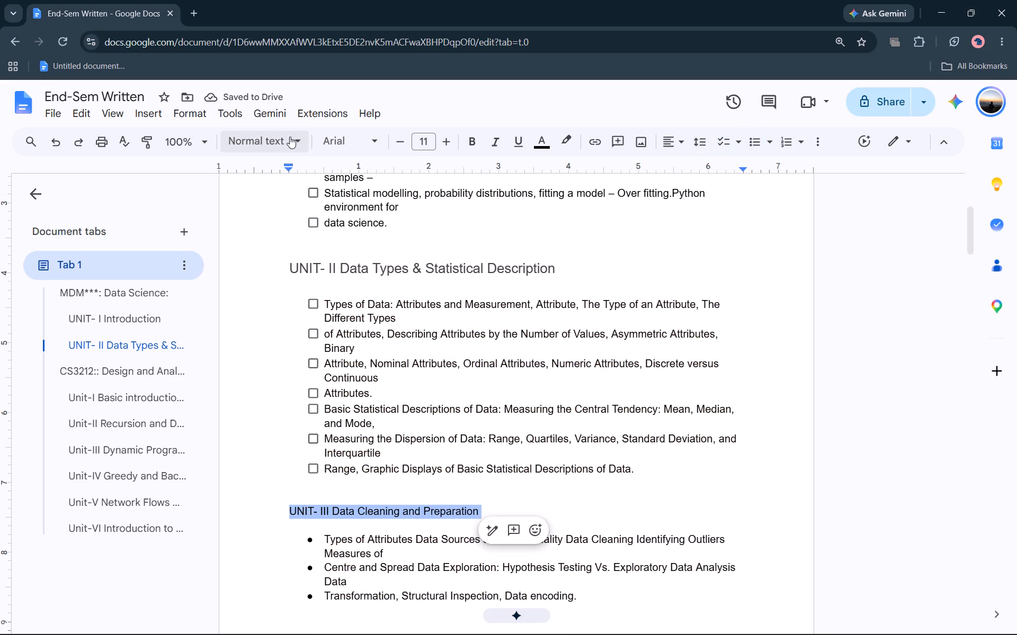
left_click(290, 136)
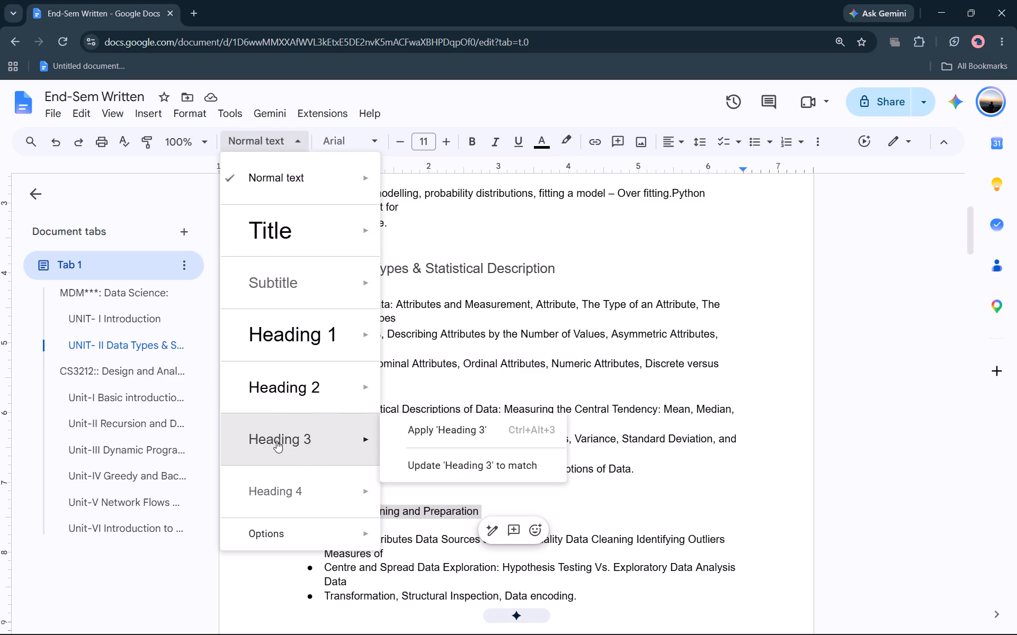
left_click(276, 441)
Convert the bulleted topics under UNIT- III, from "Types of Attributes Data Sources" to "Data encoding.", into a checklist.
scroll(281, 477, "down", 2)
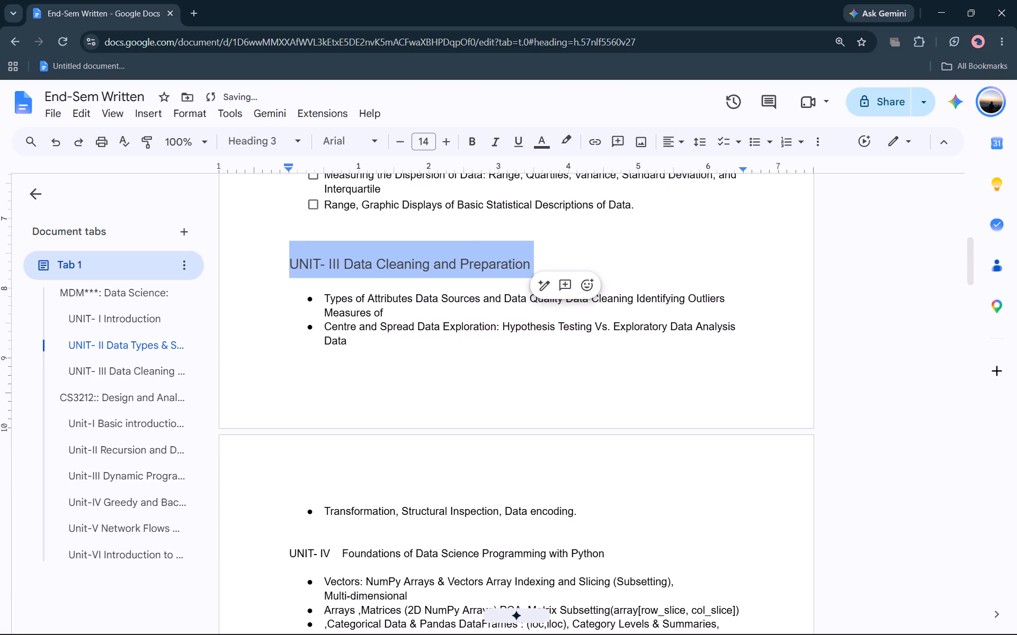
left_click_drag(306, 300, 634, 520)
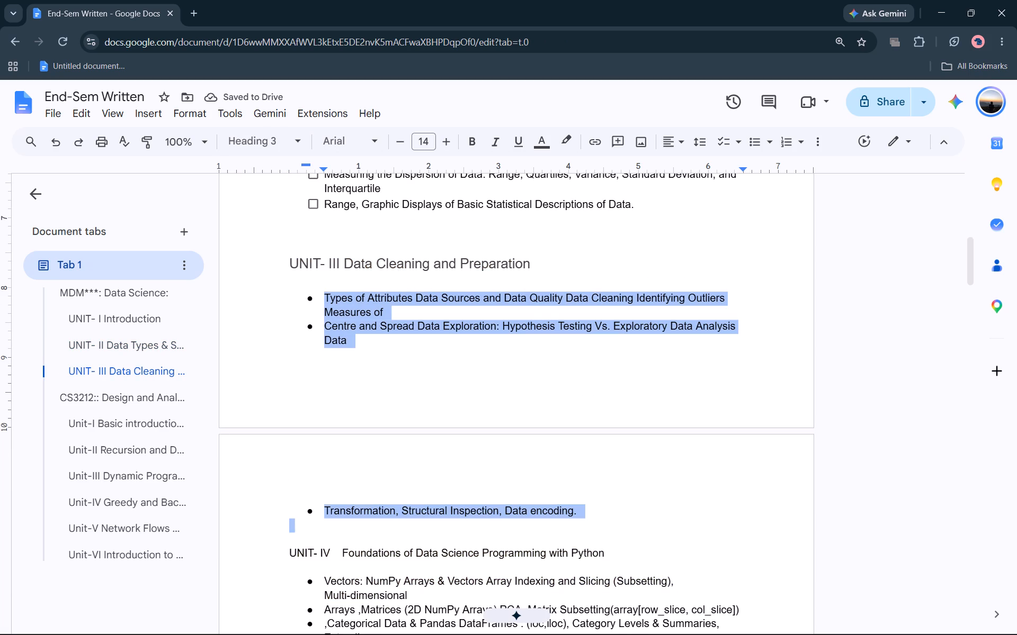
left_click_drag(634, 520, 627, 507)
left_click(718, 141)
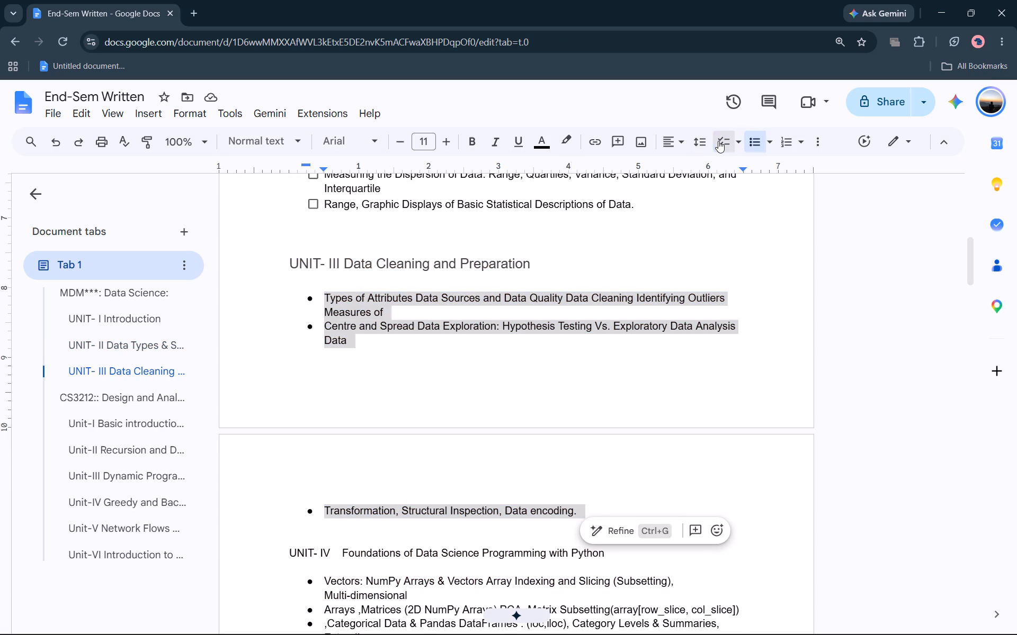
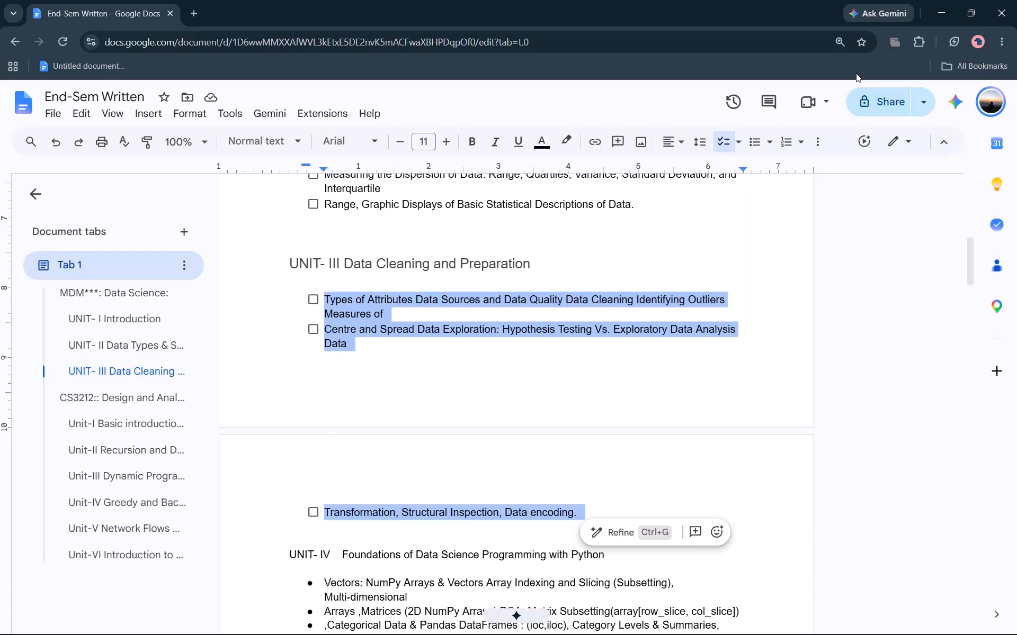
Apply Heading 3 to the title "UNIT- IV Foundations of Data Science Programming with Python".
scroll(686, 274, "down", 1)
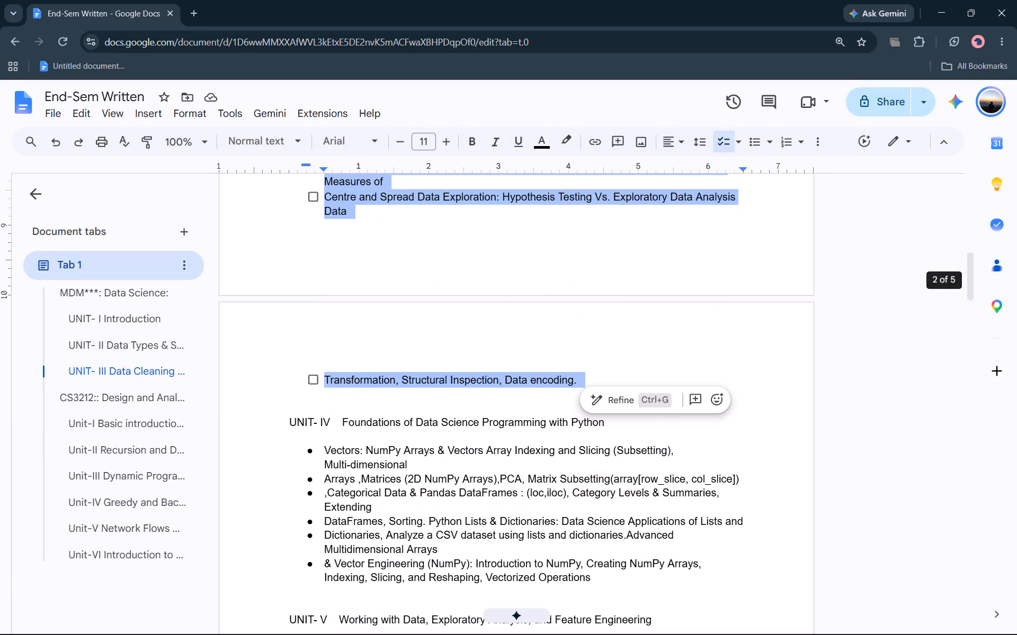
left_click(343, 276)
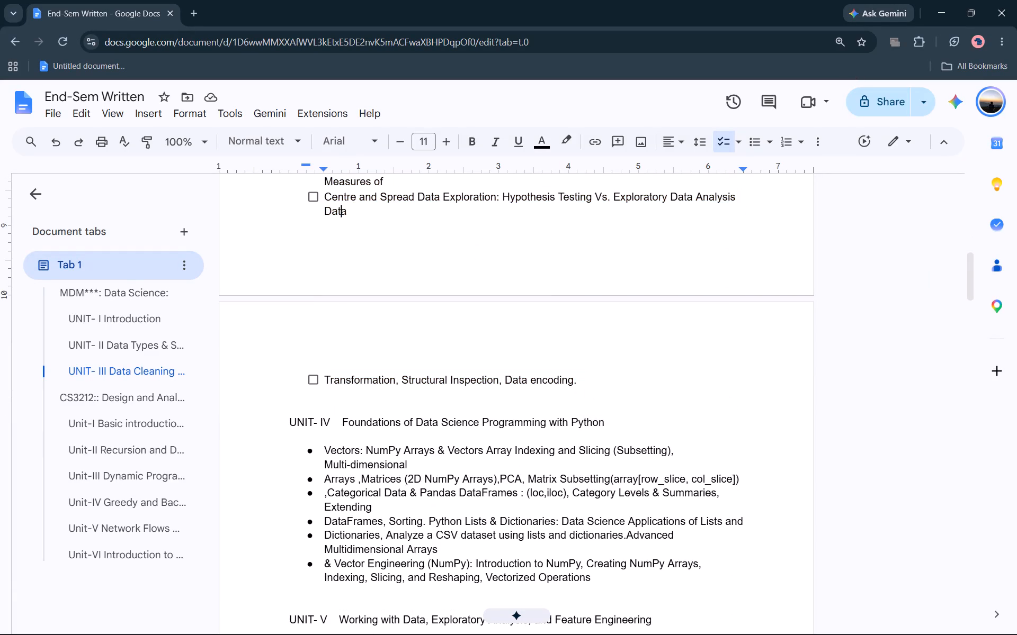
left_click_drag(272, 419, 605, 446)
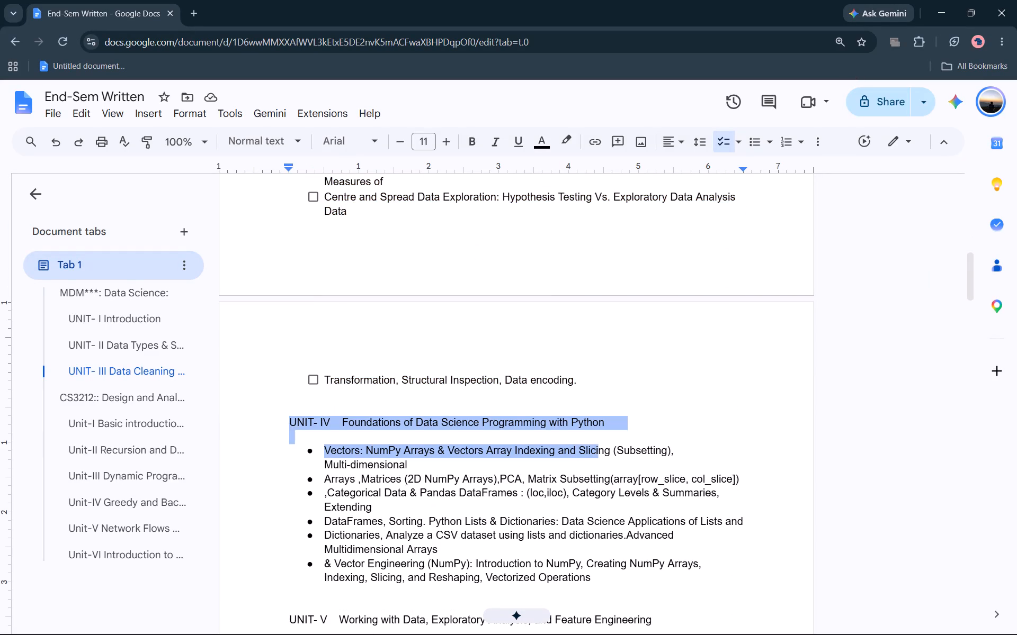
left_click_drag(605, 446, 613, 432)
left_click(602, 424)
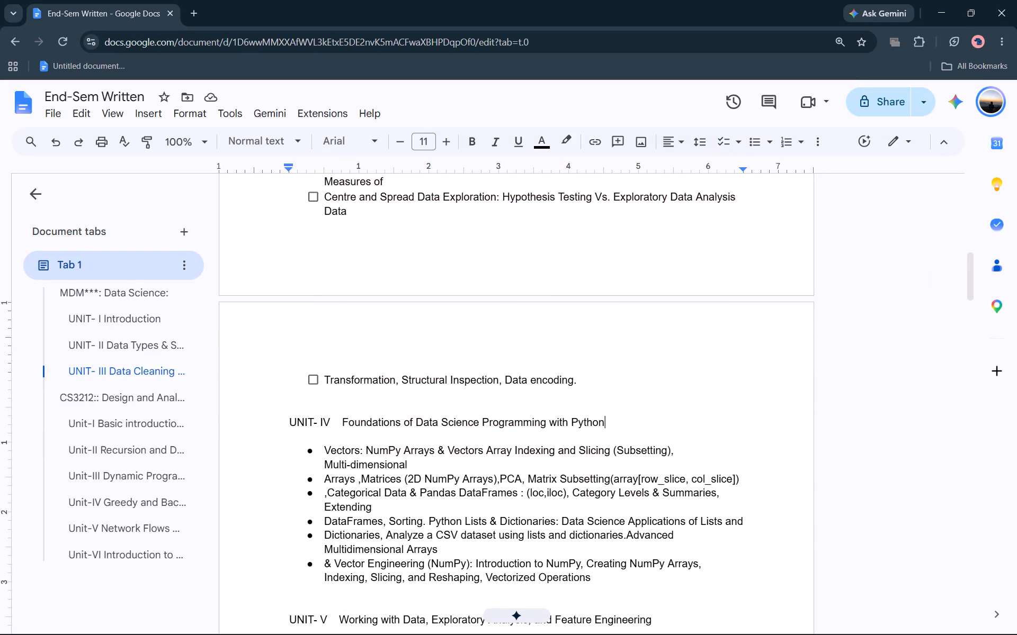
left_click(304, 420)
double_click(282, 420)
left_click_drag(282, 420, 508, 432)
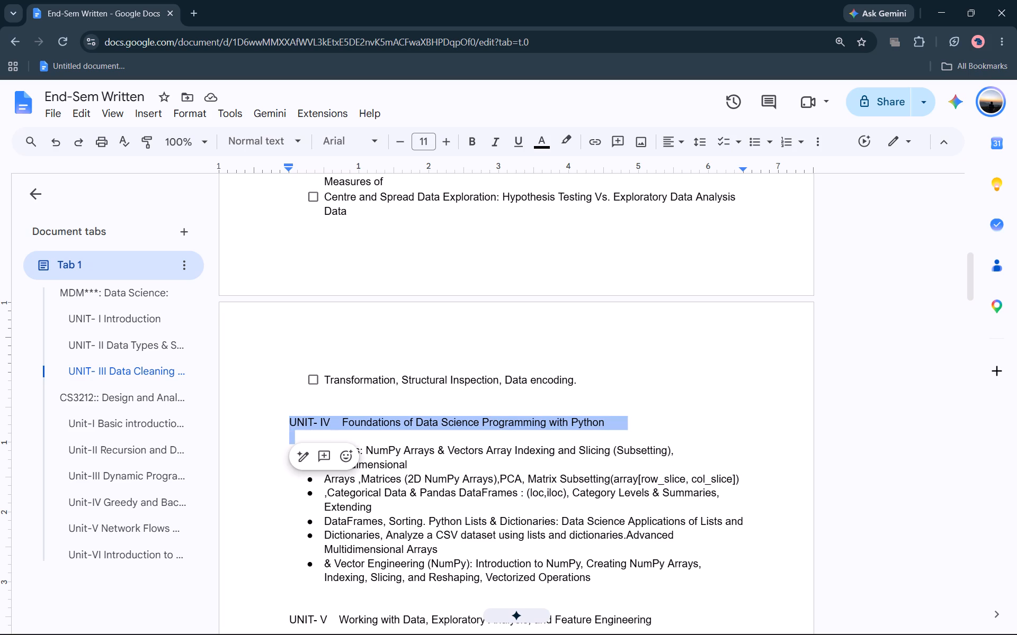
left_click(299, 419)
double_click(285, 422)
left_click(285, 422)
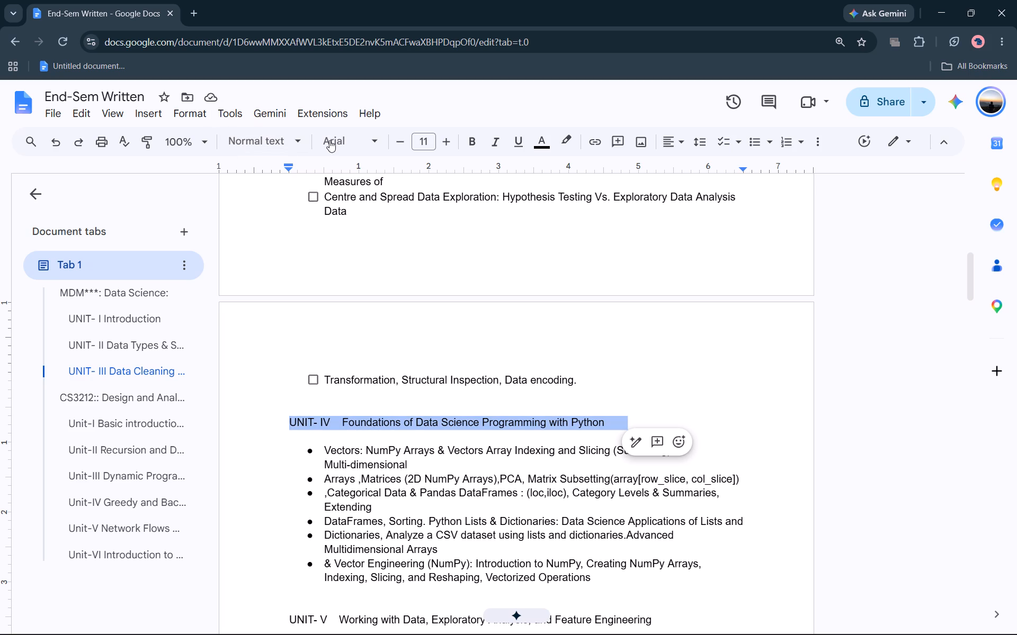
left_click(274, 143)
left_click(296, 434)
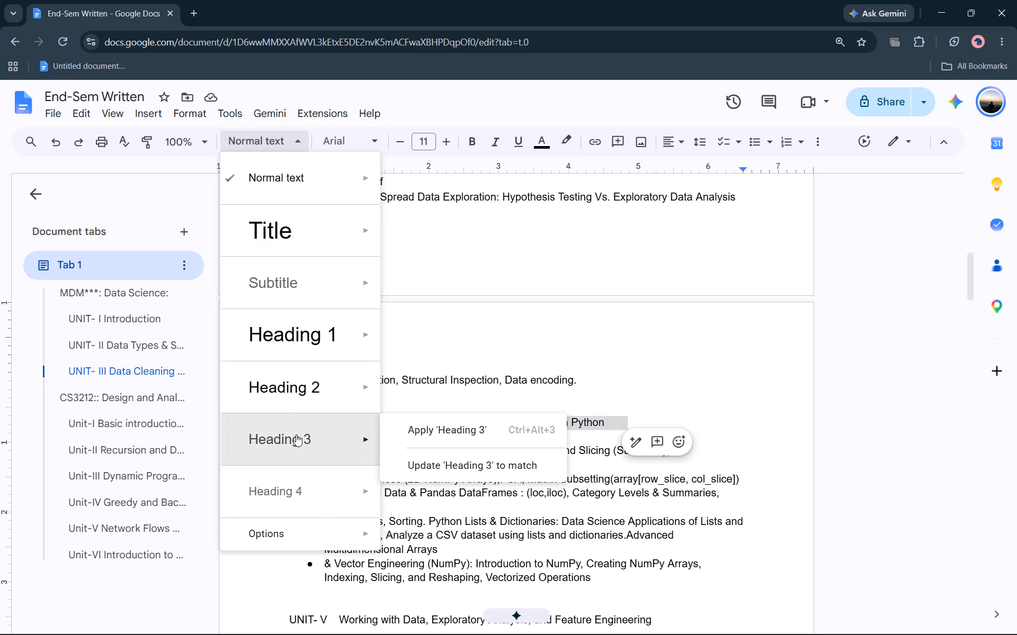
Convert the bulleted topics under UNIT- IV, from "Vectors: NumPy Arrays" to "Vectorized Operations", into a checklist, removing the extra empty checkbox below them.
scroll(296, 435, "down", 1)
left_click_drag(288, 338, 448, 465)
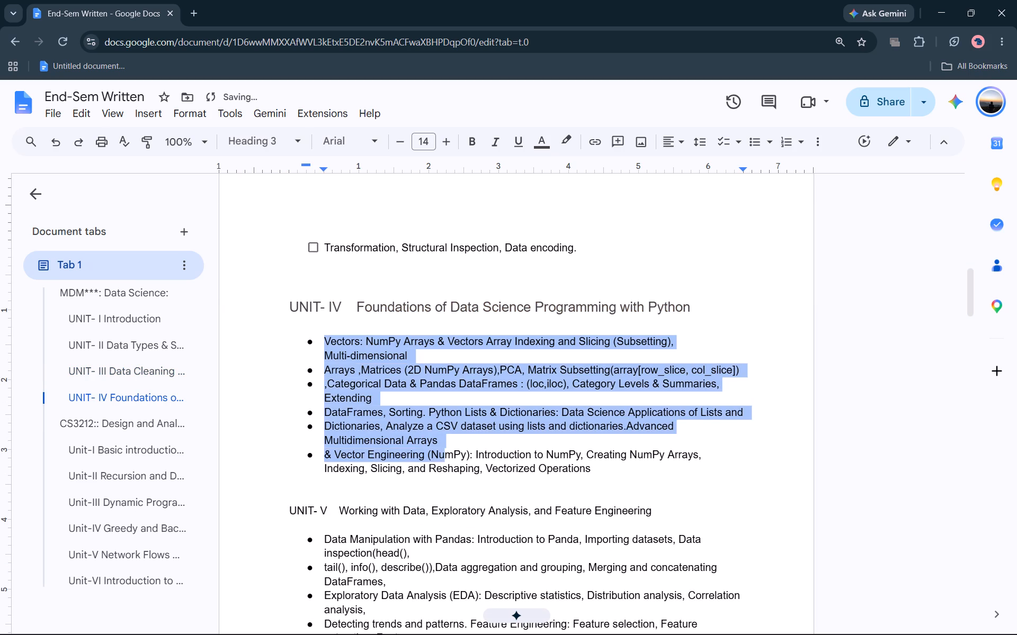
left_click_drag(448, 465, 618, 478)
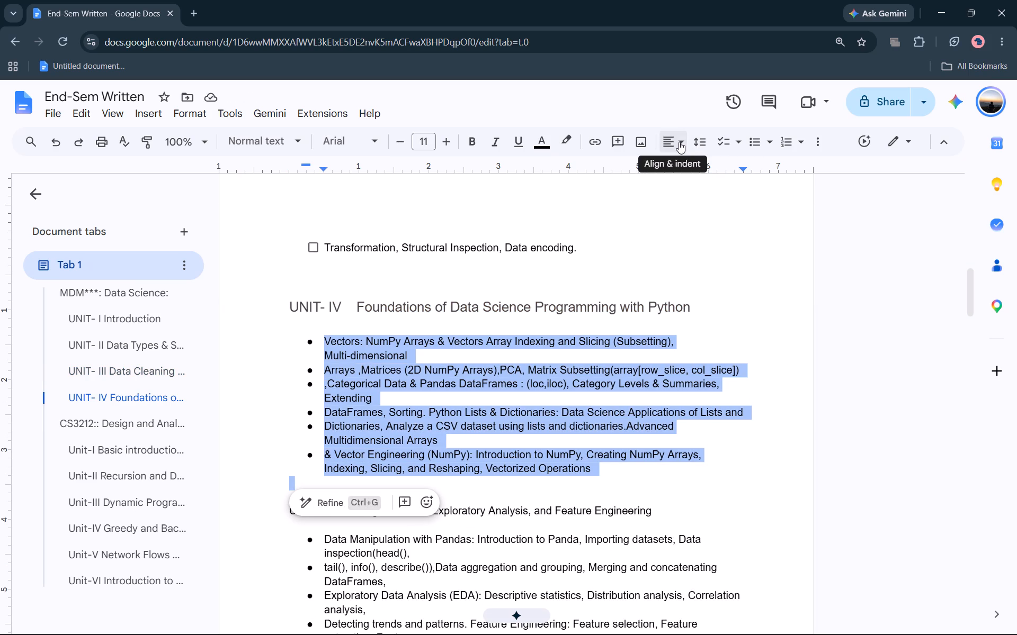
left_click(727, 141)
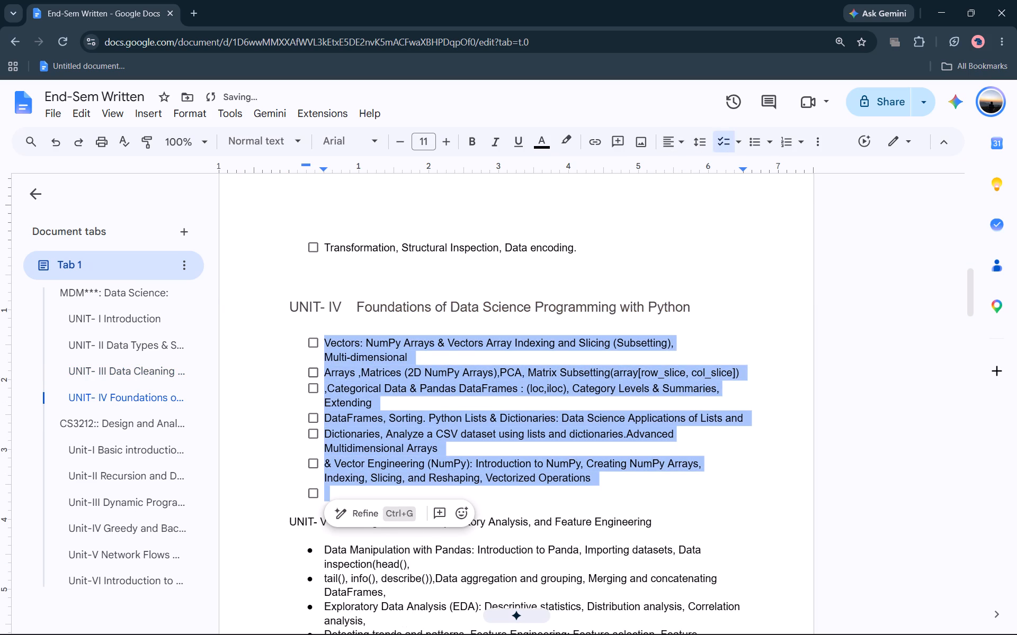
left_click_drag(331, 494, 311, 490)
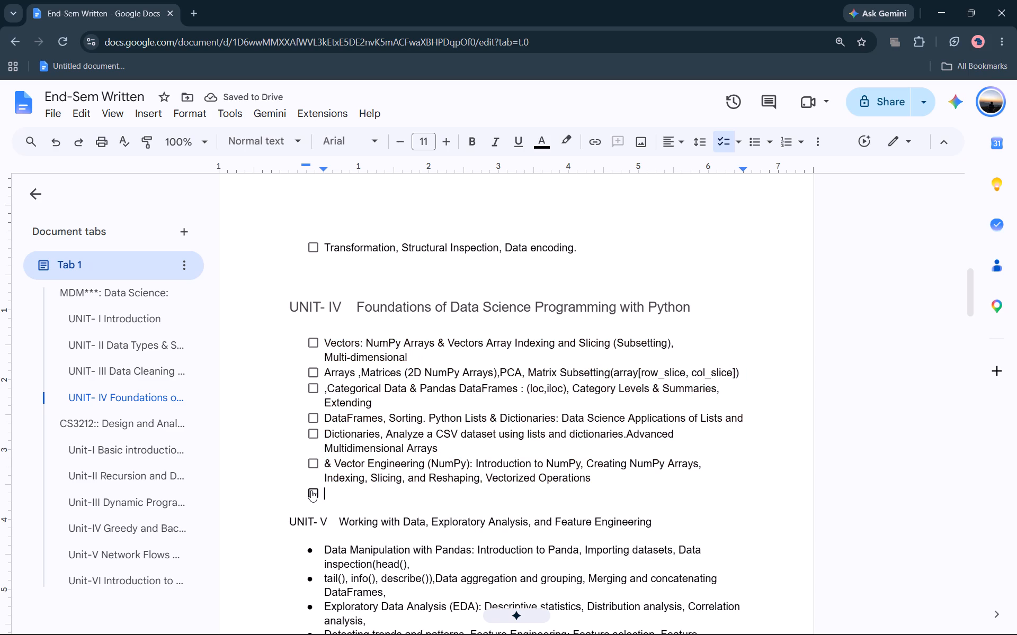
key("BackSpace")
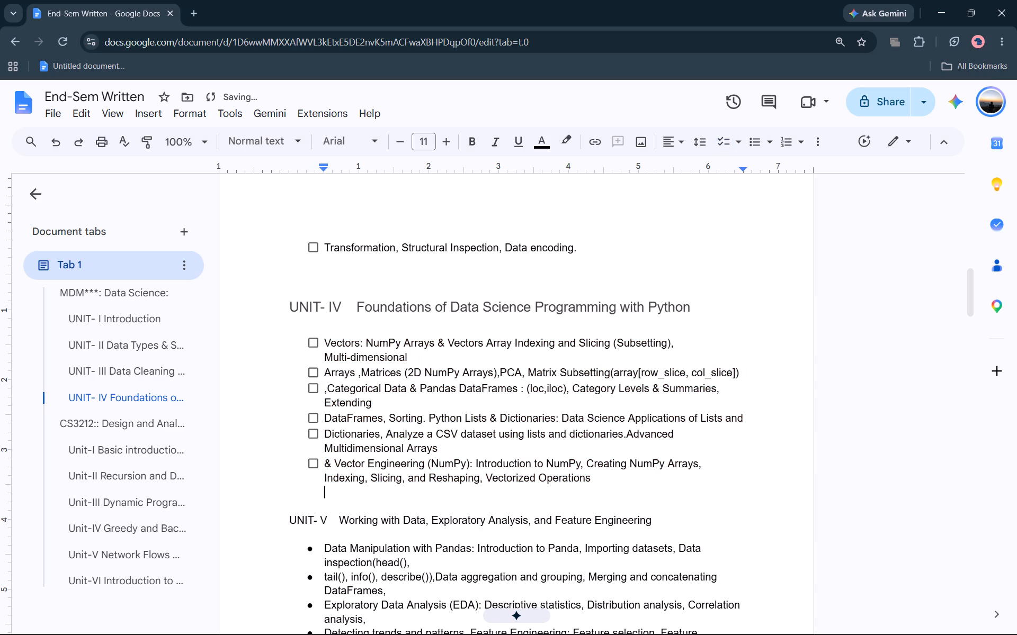
Apply Heading 3 to the title "UNIT- V Working with Data, Exploratory Analysis, and Feature Engineering".
double_click(285, 519)
left_click(286, 519)
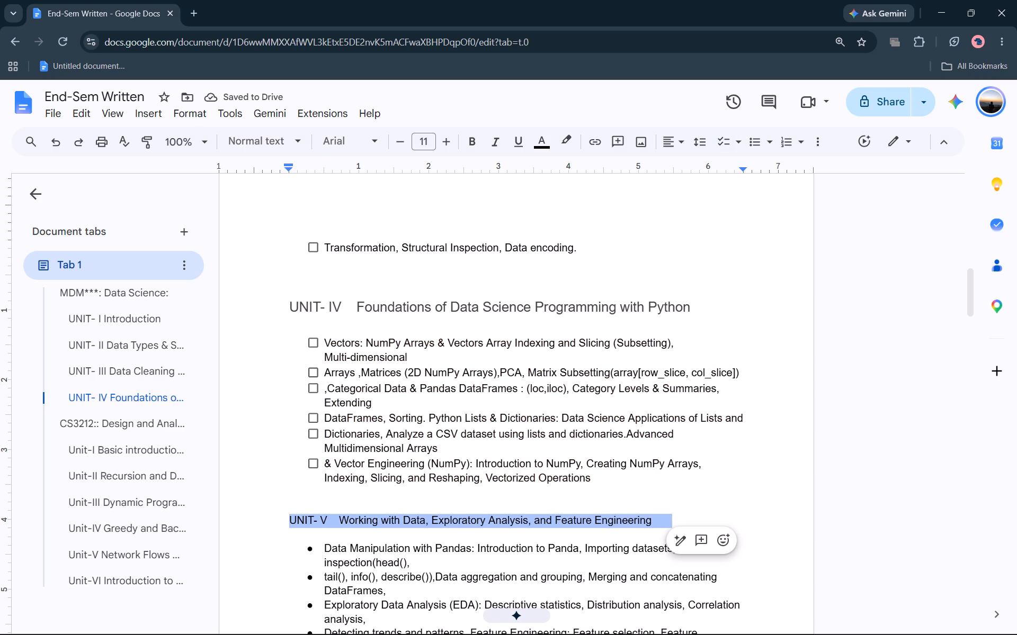
left_click(274, 129)
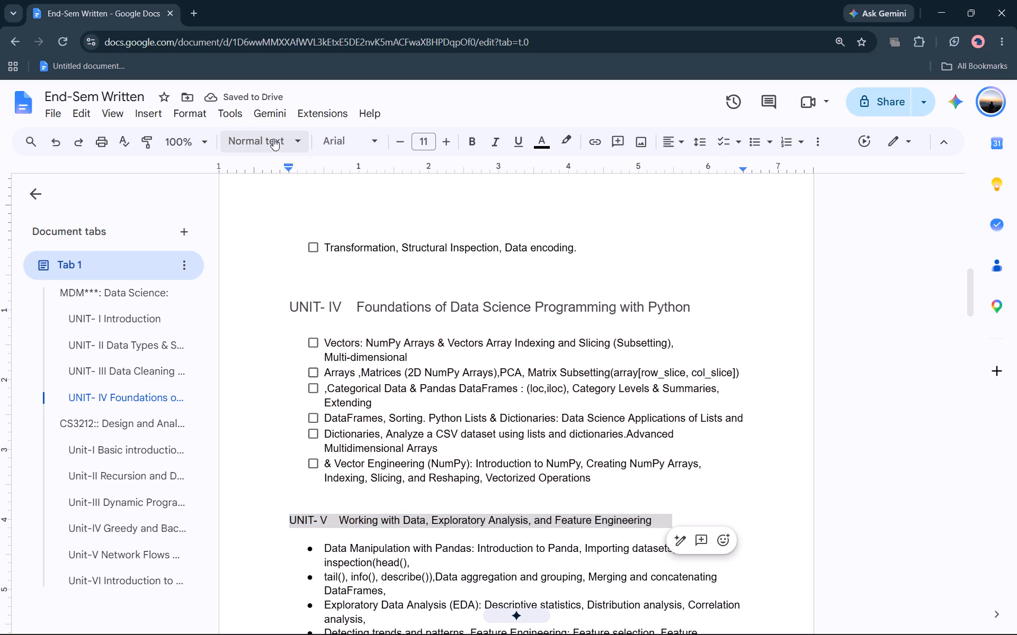
left_click(273, 139)
left_click(274, 437)
Convert the bulleted topics under UNIT- V, from "Data Manipulation with Pandas" to "Accuracy, Precision, Recall.", into a checklist.
scroll(274, 437, "down", 3)
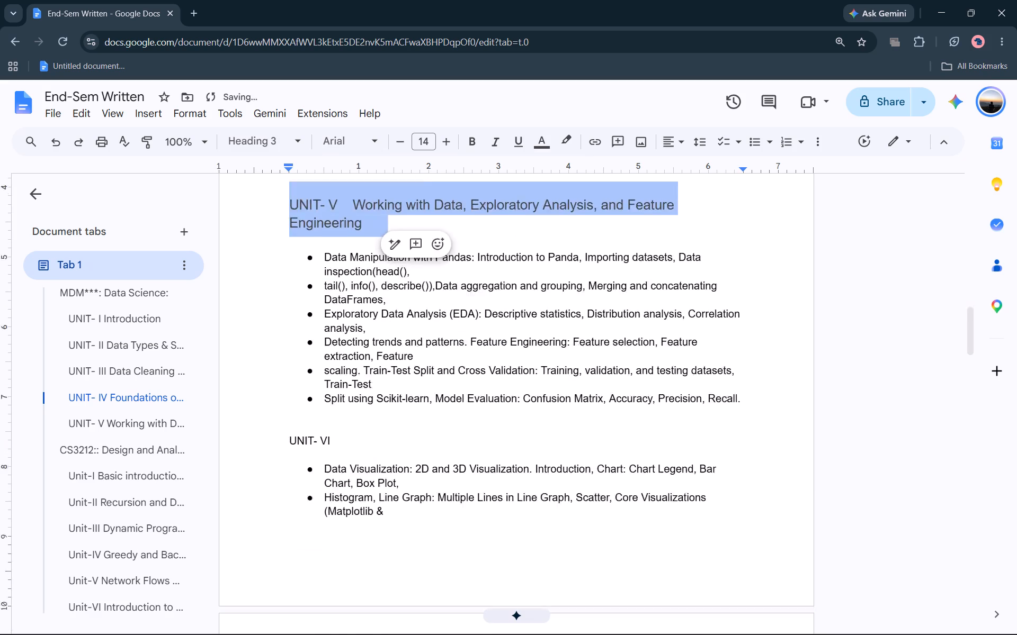
scroll(288, 346, "up", 1)
left_click_drag(322, 317, 354, 365)
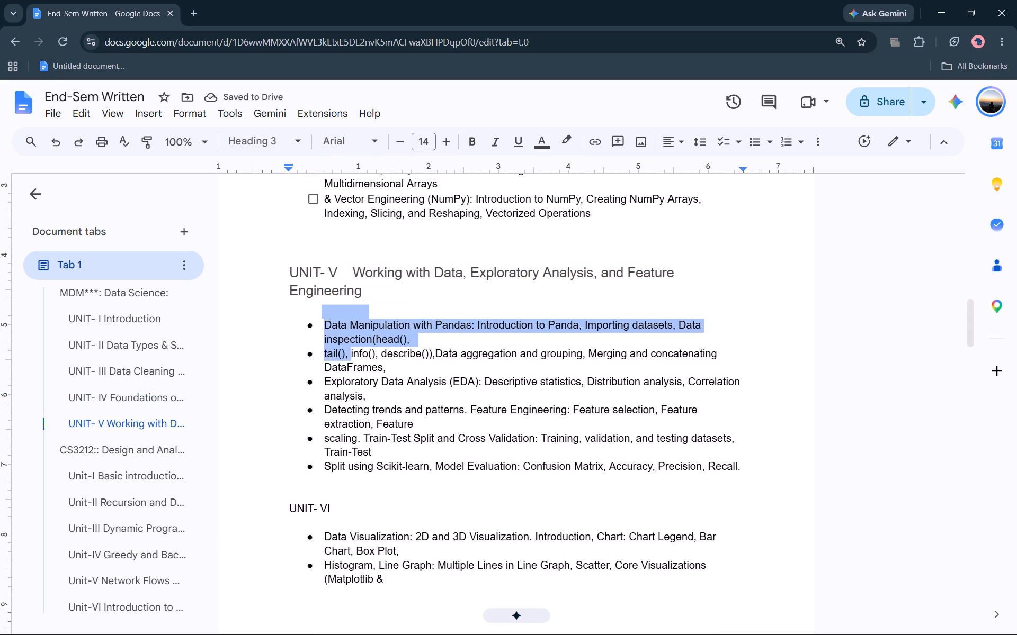
left_click_drag(354, 365, 403, 461)
left_click(260, 412)
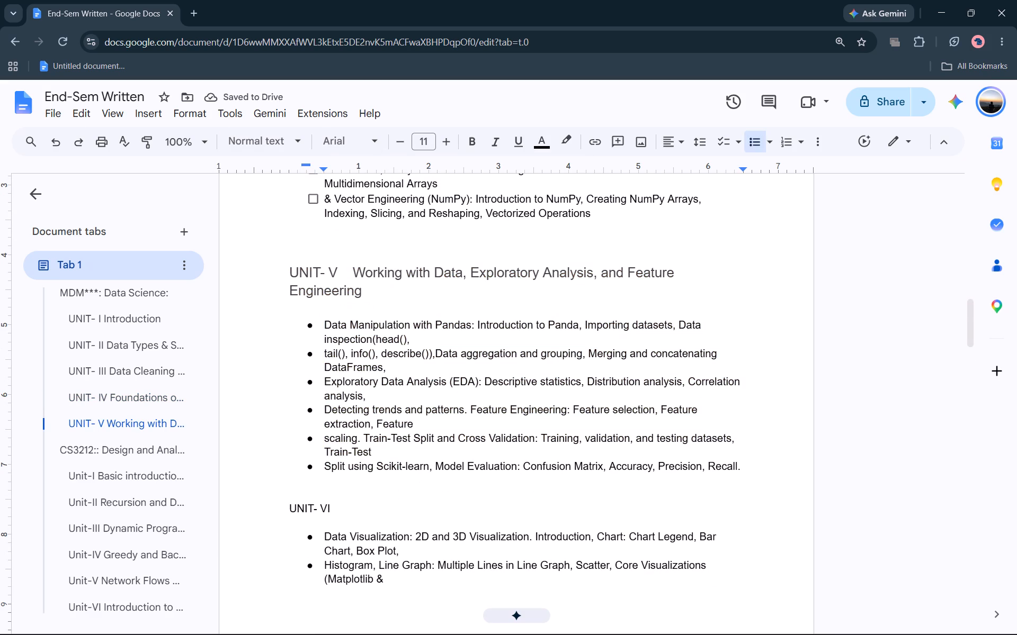
left_click_drag(318, 324, 768, 471)
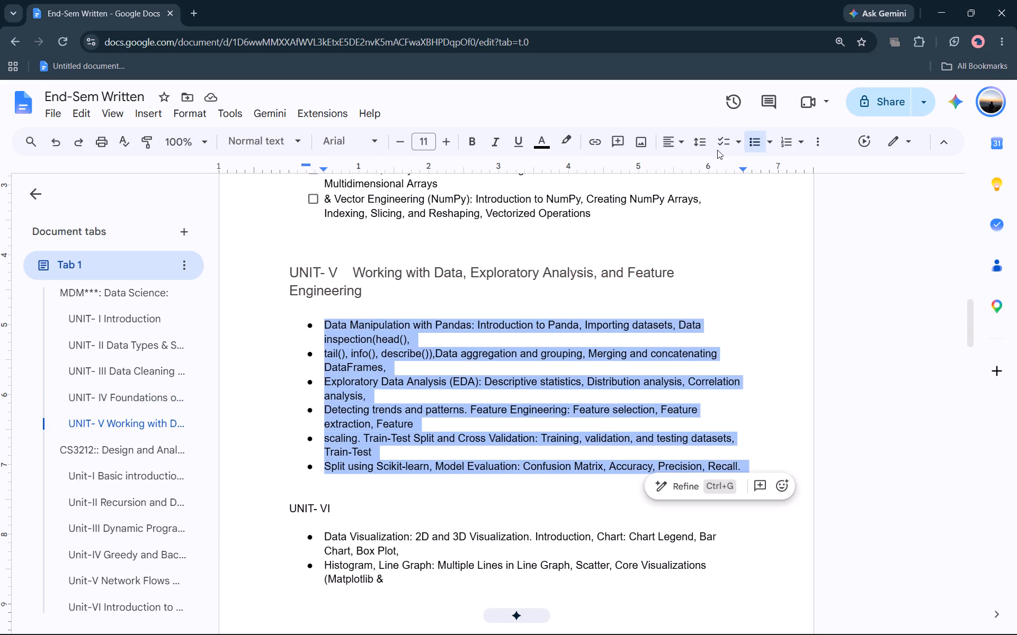
left_click(715, 140)
Apply Heading 3 to the title "UNIT- VI".
scroll(453, 304, "down", 1)
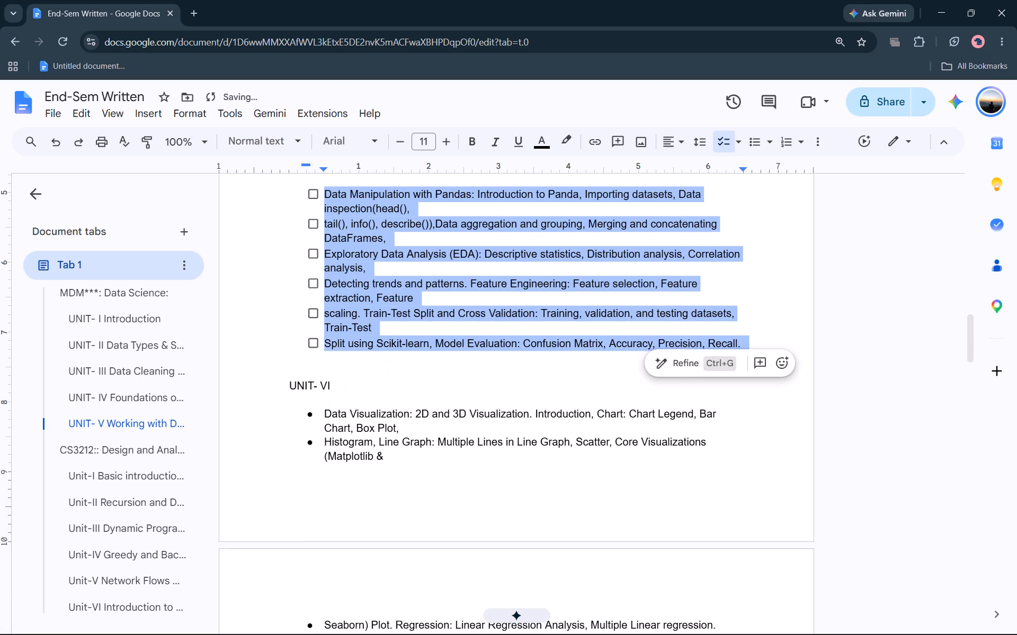
scroll(309, 413, "down", 1)
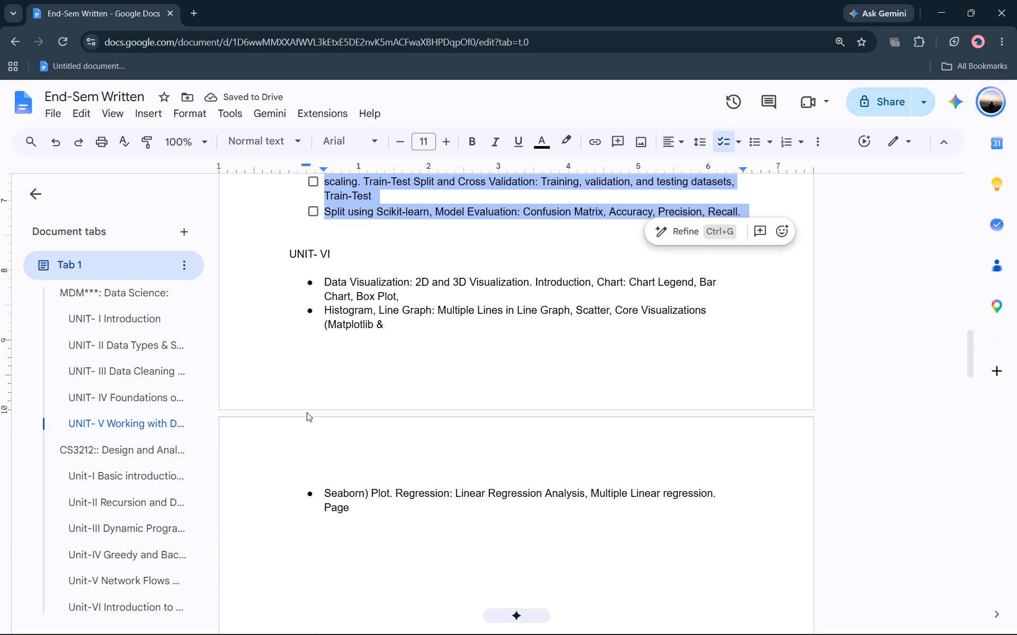
scroll(301, 394, "up", 1)
left_click_drag(336, 380, 256, 380)
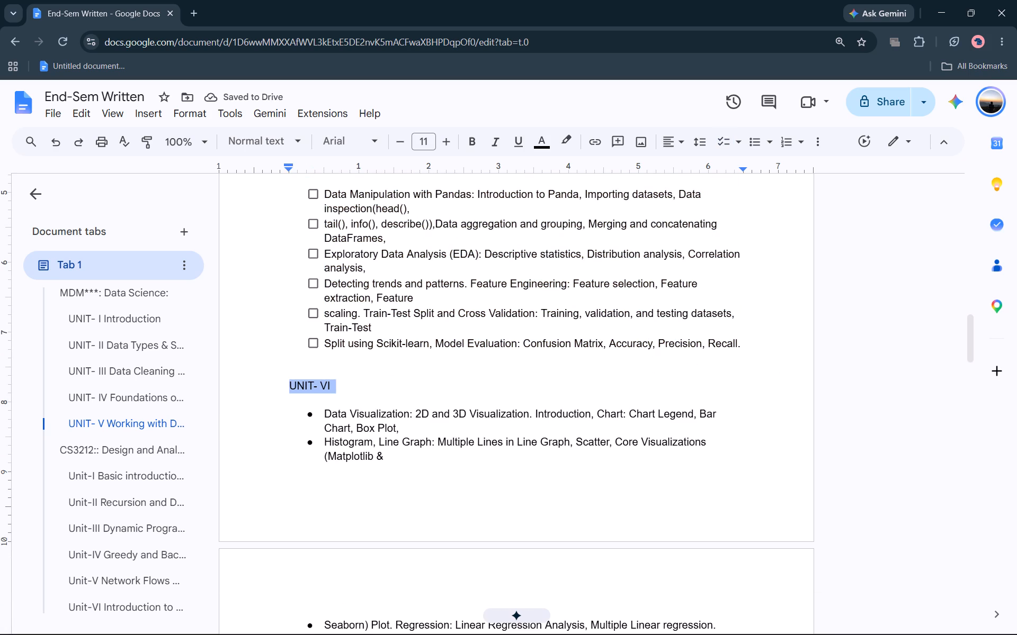
left_click(272, 149)
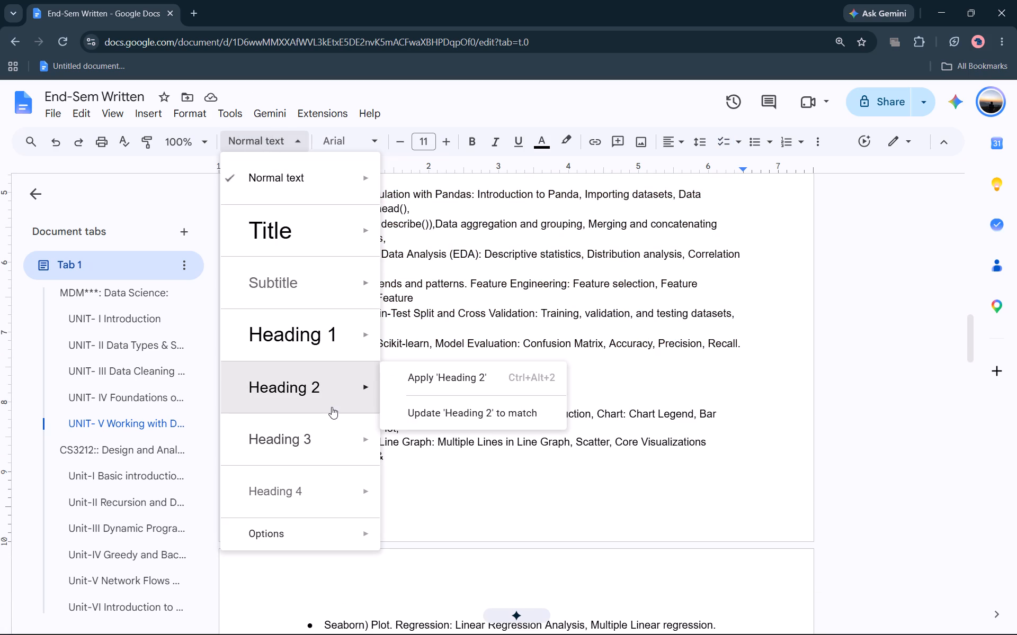
left_click(331, 422)
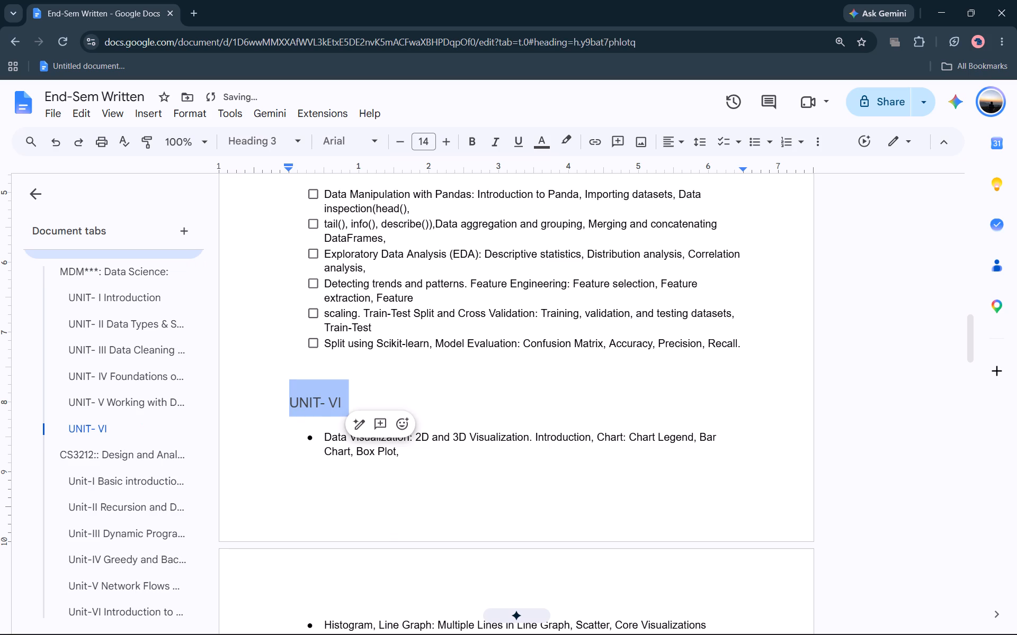
Convert the bulleted topics under UNIT- VI, from "Data Visualization" to "Multiple Linear regression. Page", into a checklist.
left_click_drag(302, 438, 350, 579)
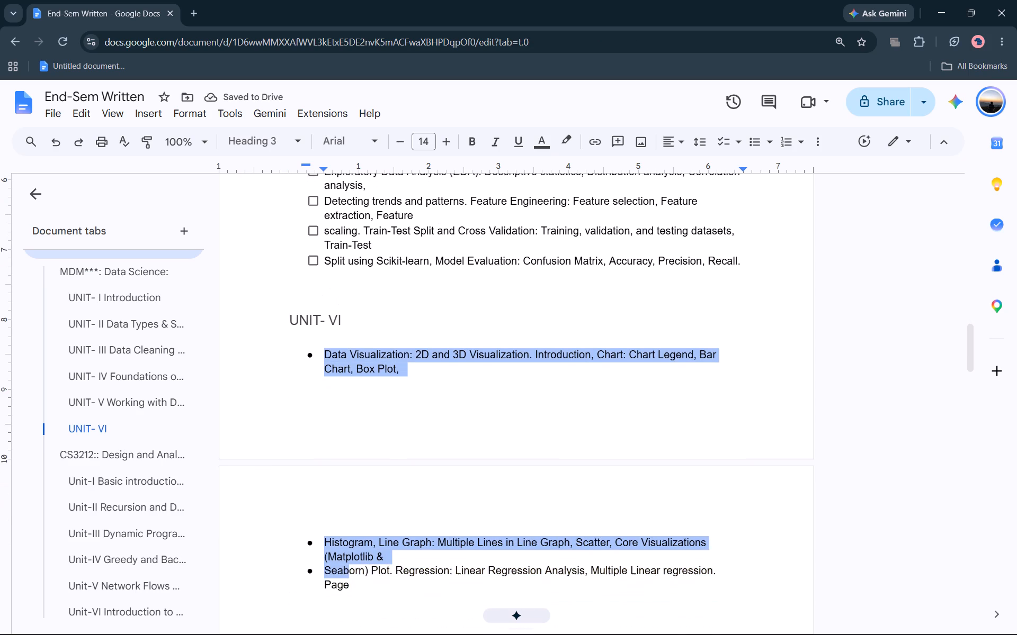
left_click_drag(350, 579, 351, 586)
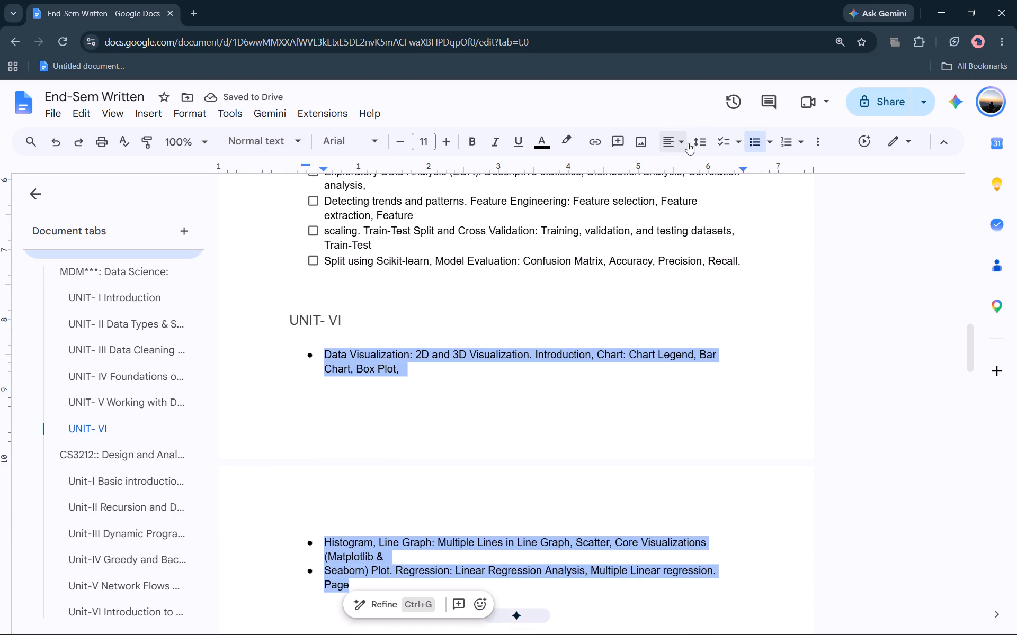
left_click(721, 140)
Insert blank lines before the title "CS3212:: Design and Analysis of Algorithms" to push that course onto a new page.
scroll(378, 323, "down", 5)
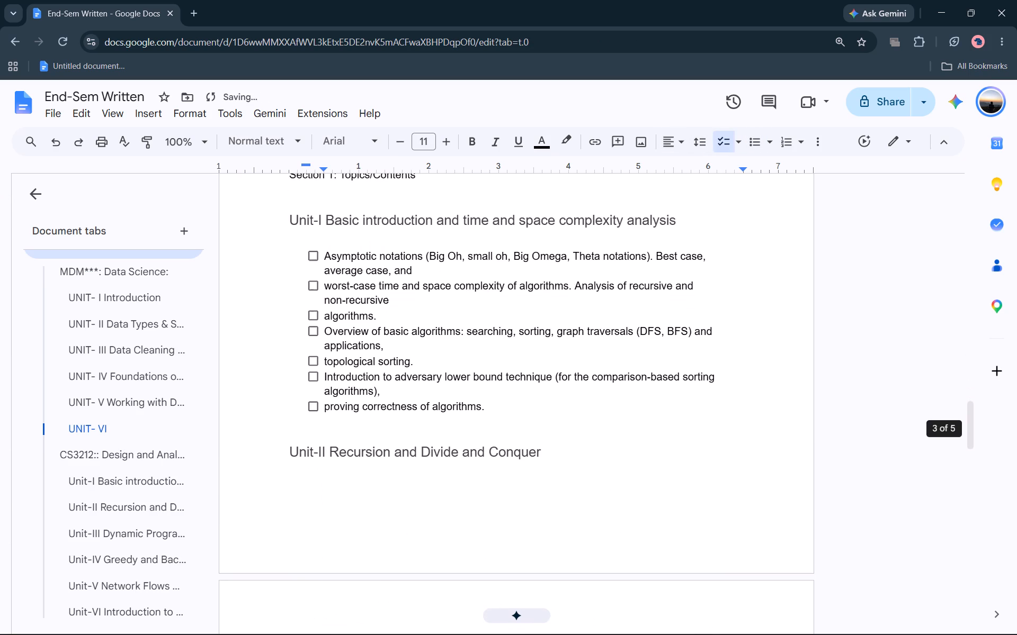
scroll(359, 338, "up", 3)
scroll(359, 338, "down", 3)
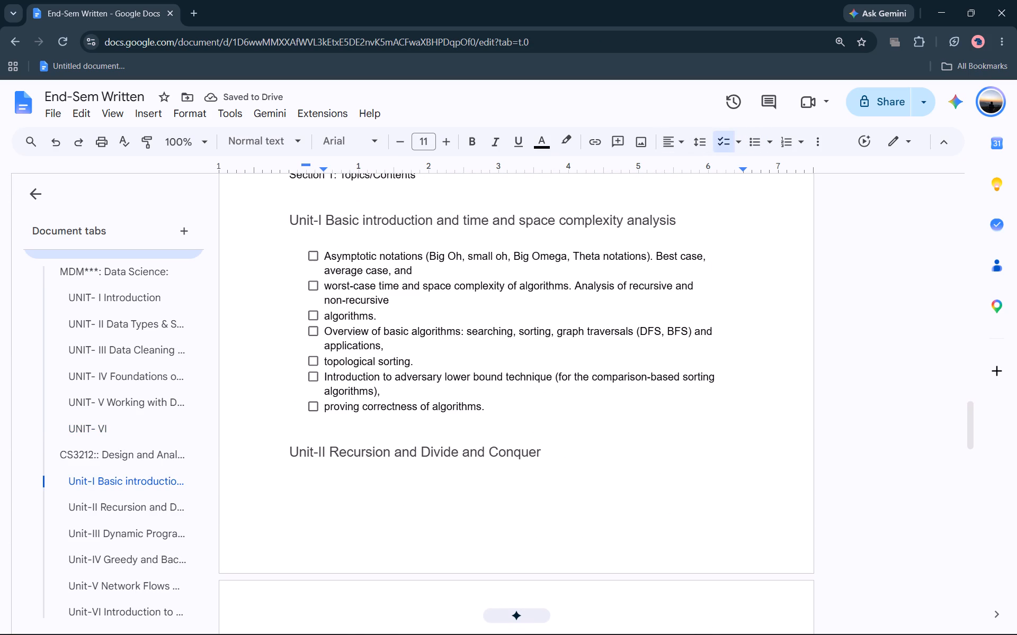
scroll(336, 344, "up", 3)
left_click(329, 400)
left_click(350, 498)
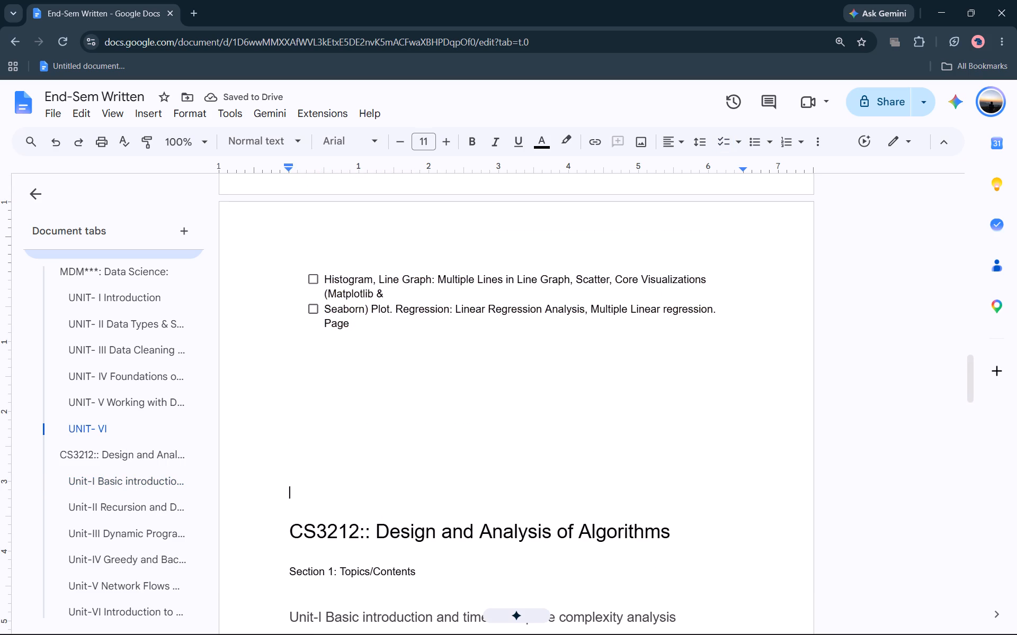
left_click(360, 528)
left_click(274, 529)
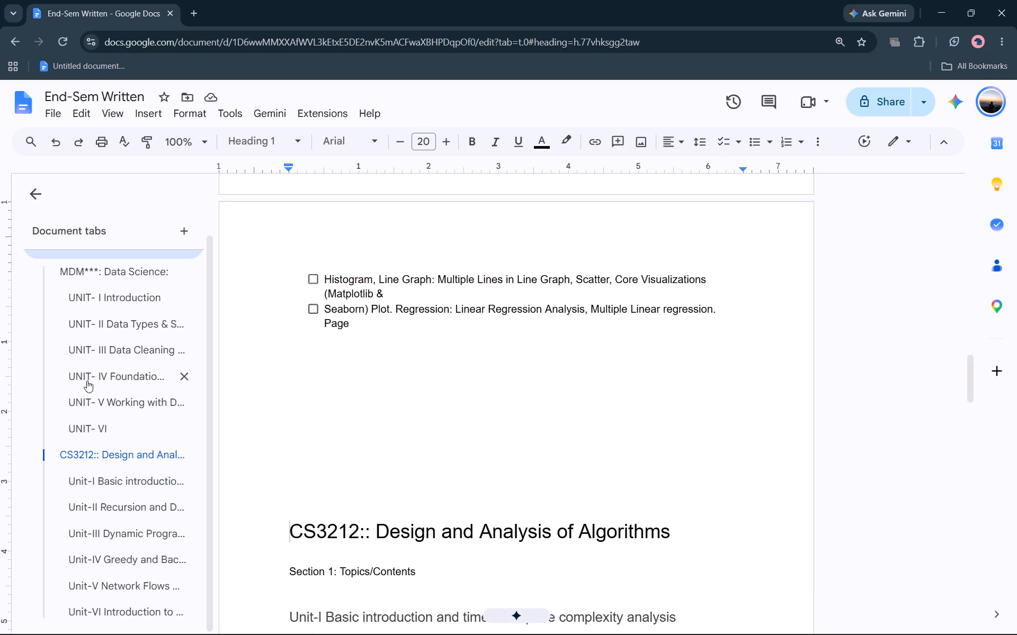
scroll(102, 296, "down", 2)
scroll(102, 296, "up", 4)
scroll(102, 299, "down", 6)
scroll(101, 304, "up", 3)
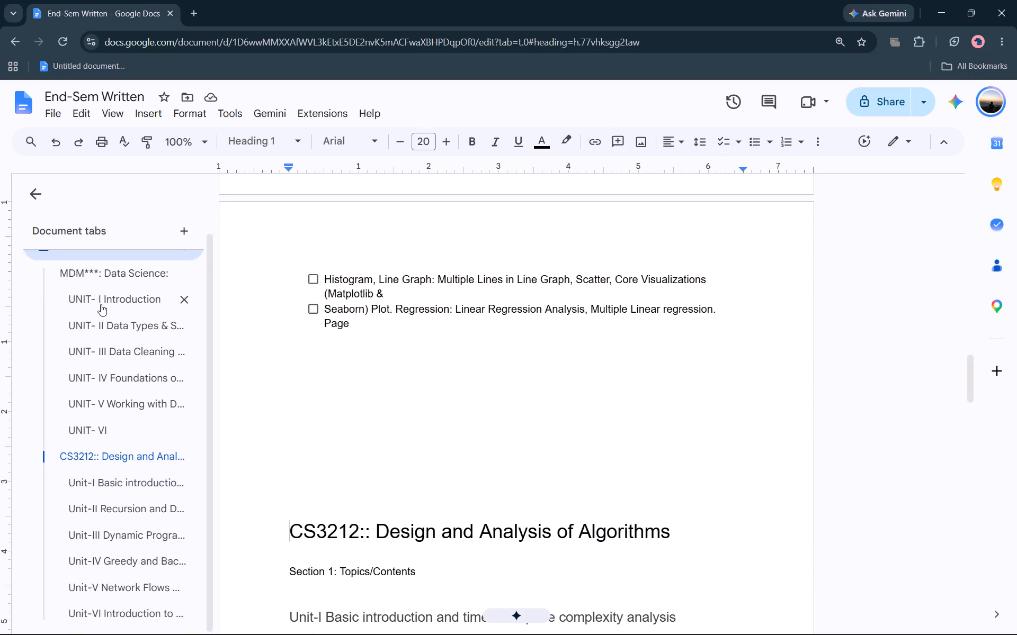
scroll(101, 304, "up", 2)
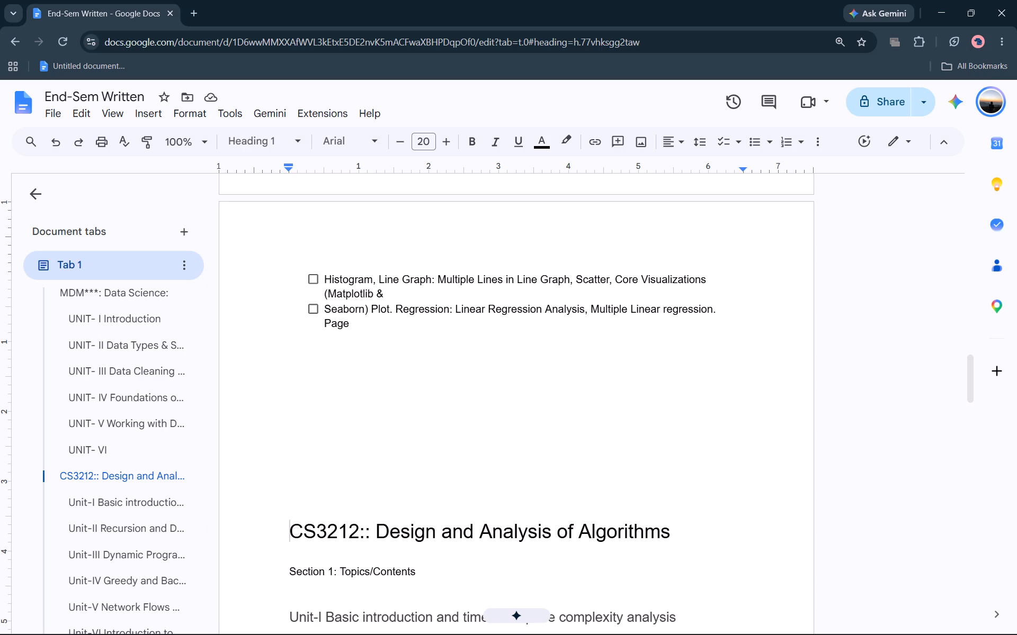
key("Return")
key("Return")
key("Return")
key("Return")
key("Return")
key("Return")
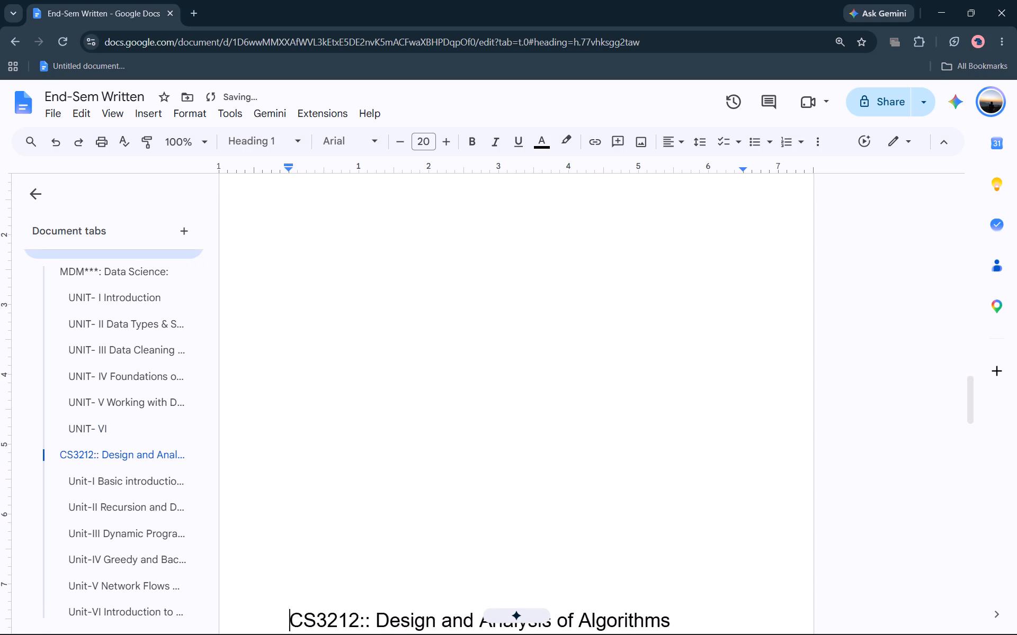
key("Return")
key("Return")
key("Return")
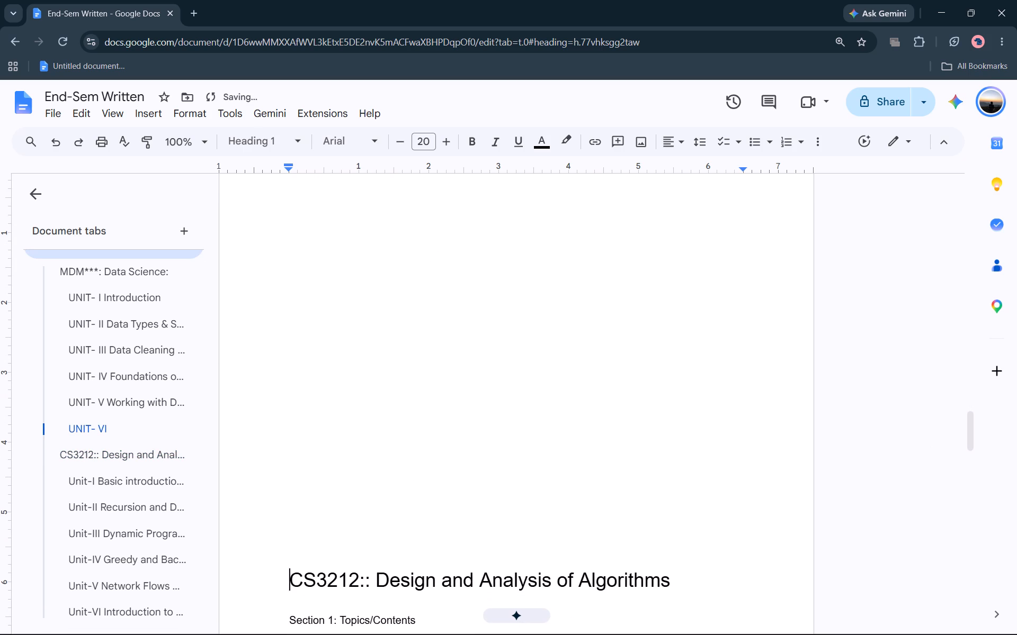
key("BackSpace")
key("BackSpace")
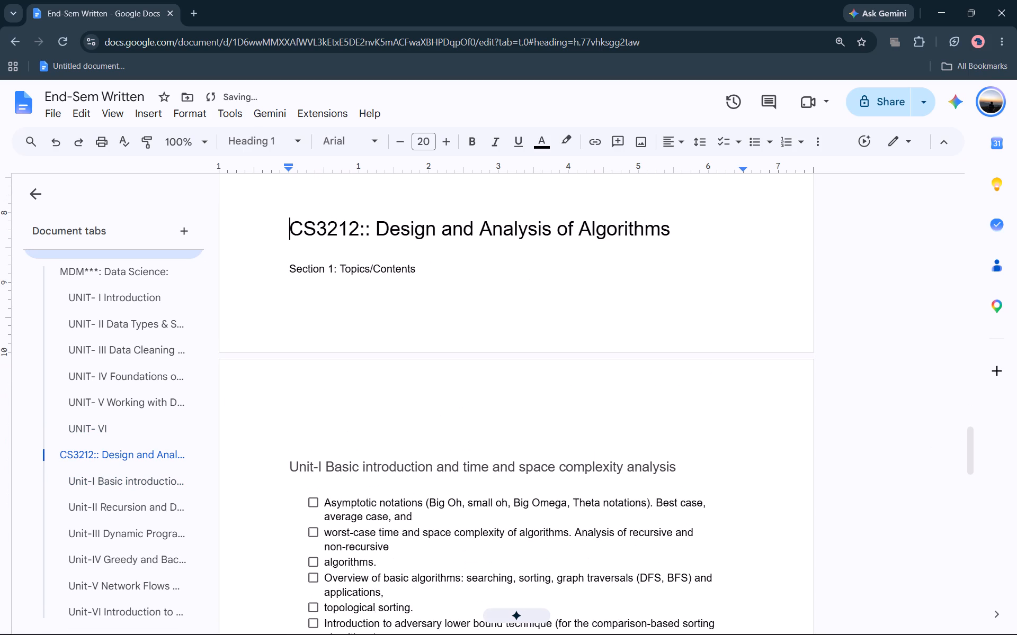
key("Return")
scroll(310, 543, "up", 4)
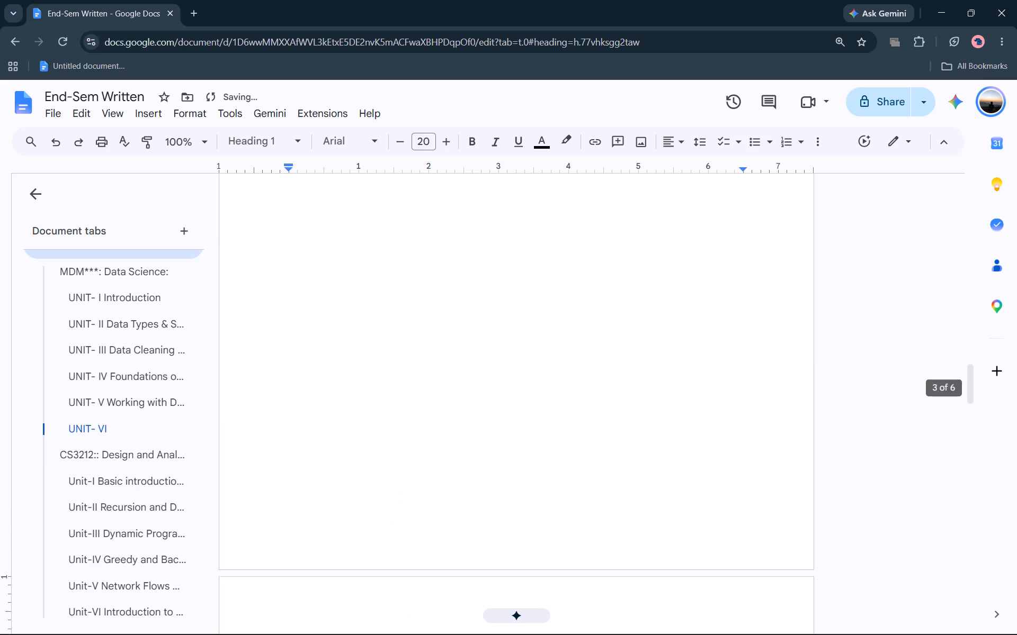
Adjust the blank lines above the title "CS3212:: Design and Analysis of Algorithms" so that the course starts at the top of a page.
scroll(310, 543, "down", 5)
left_click(346, 403)
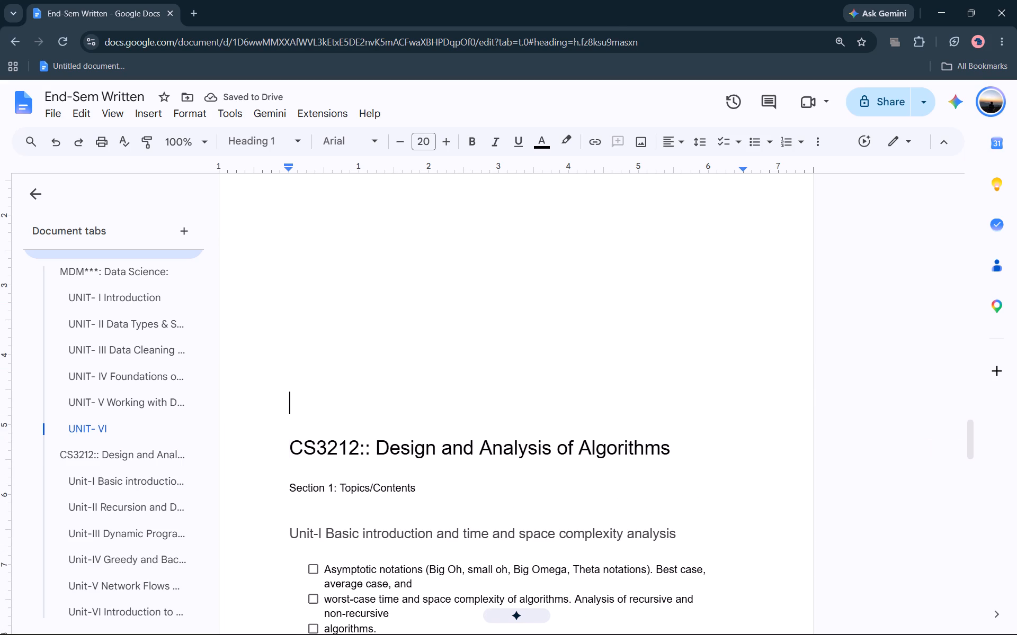
key("BackSpace")
key("BackSpace")
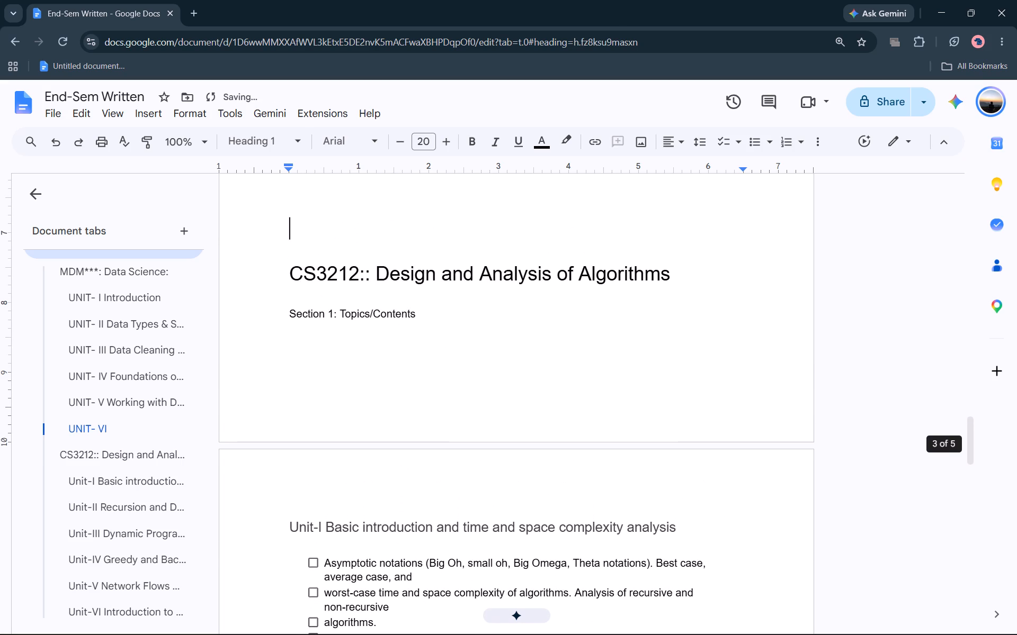
key("Return")
key("Return")
key("Return")
key("Return")
key("Return")
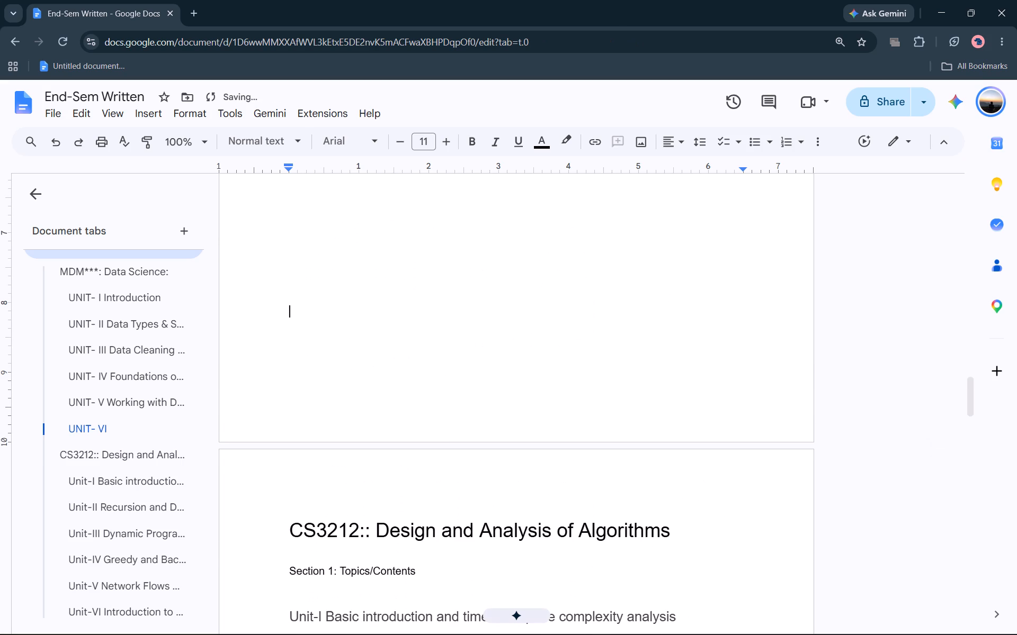
Review the page layout around the CS3212 title, UNIT- V, UNIT- VI and the last topics of the document.
key("Up")
key("Down")
key("Down")
key("Down")
key("Down")
key("Up")
key("Up")
key("Up")
key("Up")
key("Up")
key("Down")
key("Down")
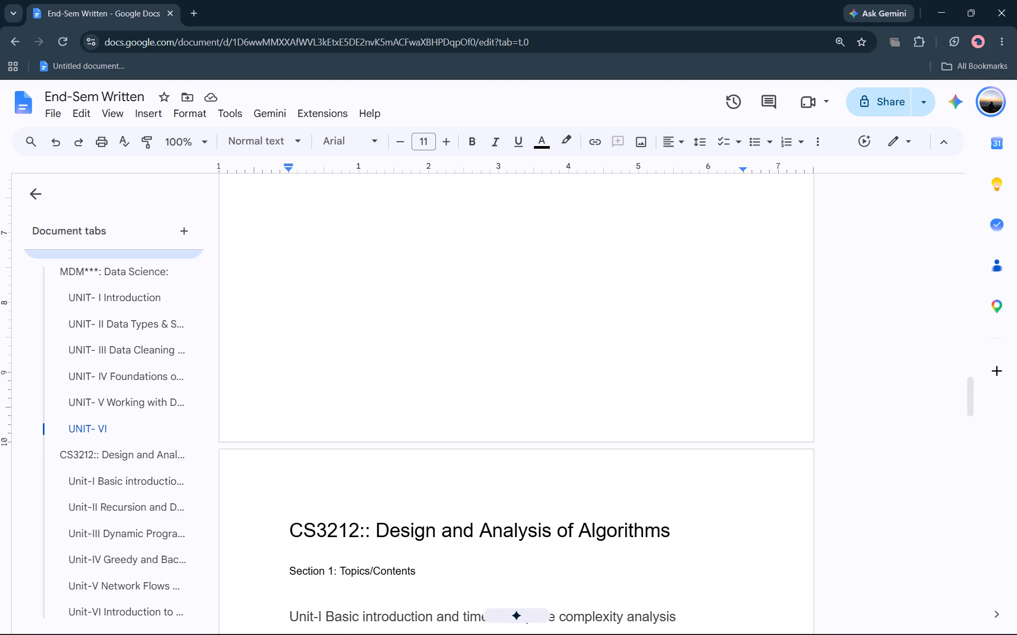
key("Down")
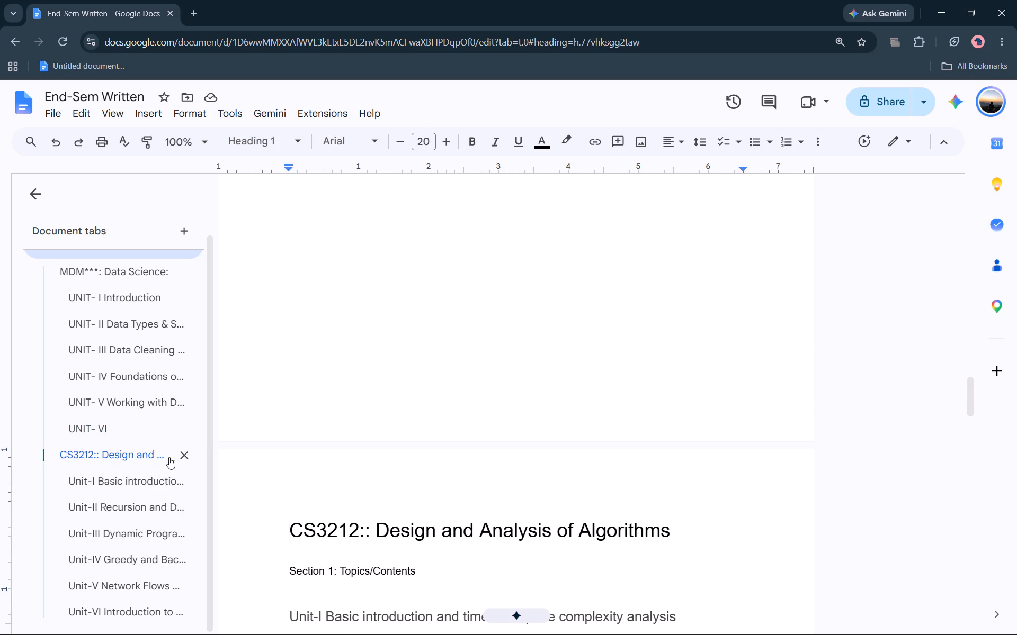
left_click(133, 449)
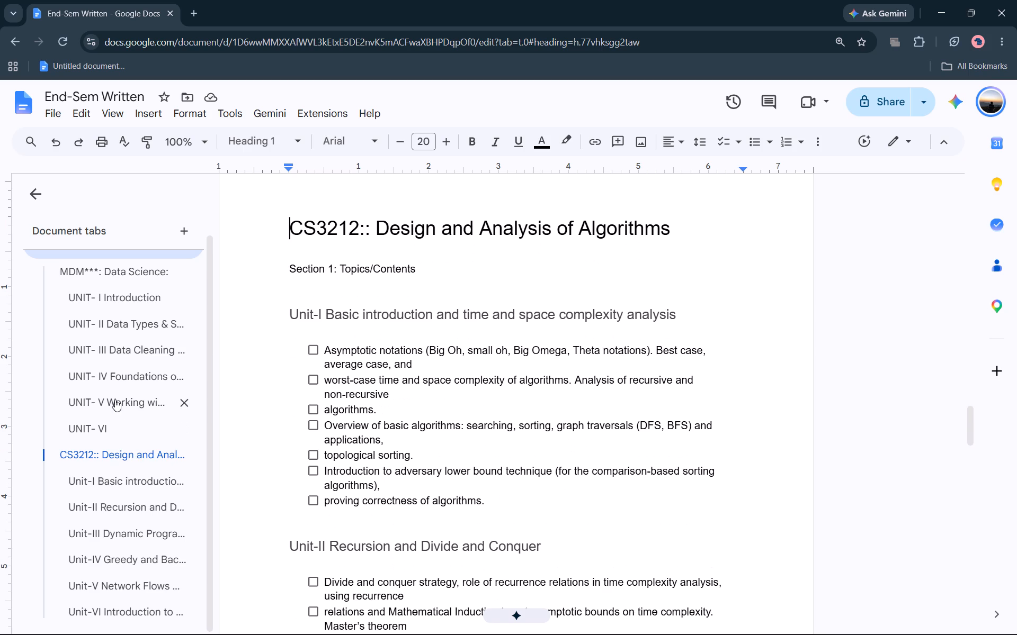
left_click(120, 431)
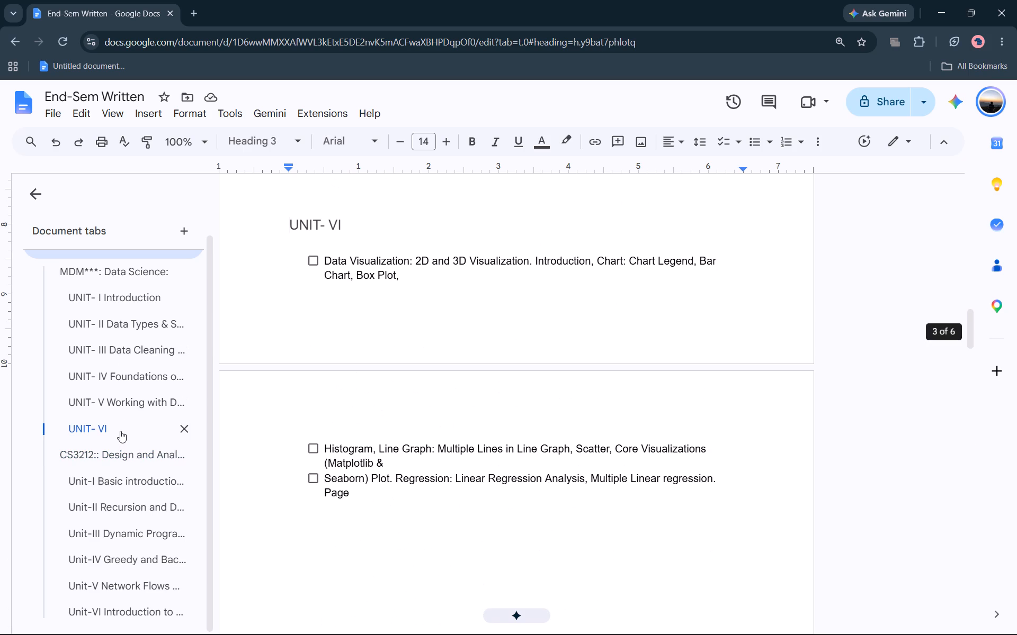
left_click(101, 411)
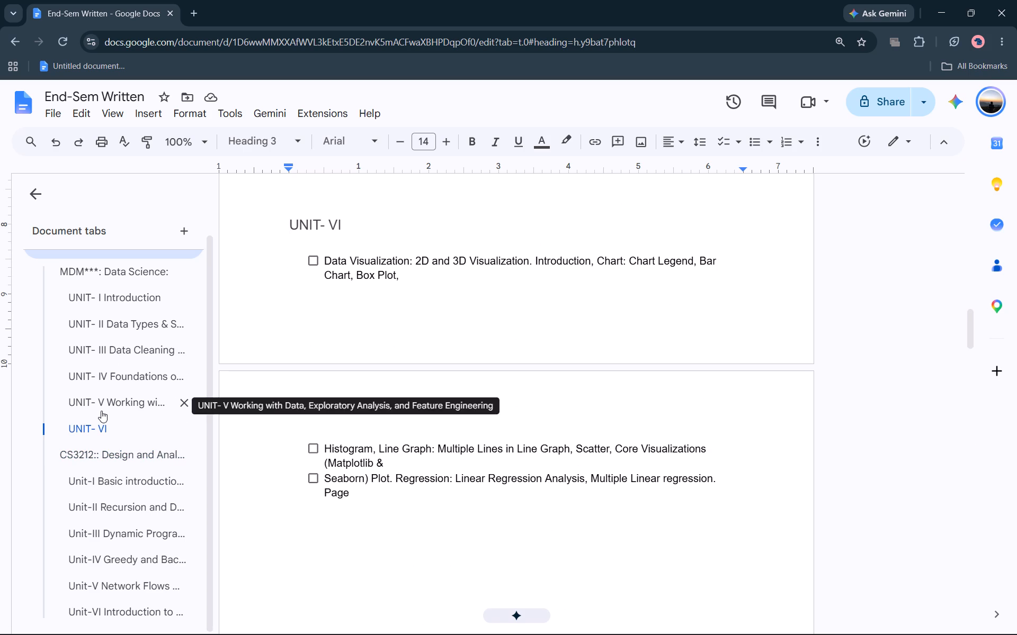
scroll(103, 407, "up", 3)
scroll(103, 407, "down", 6)
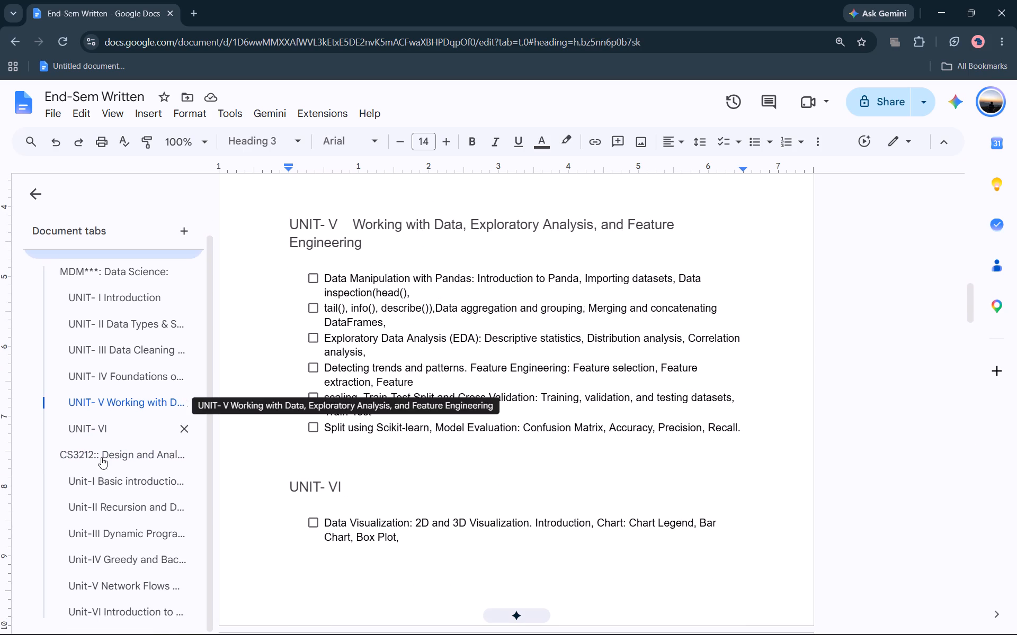
left_click(118, 448)
scroll(118, 448, "up", 6)
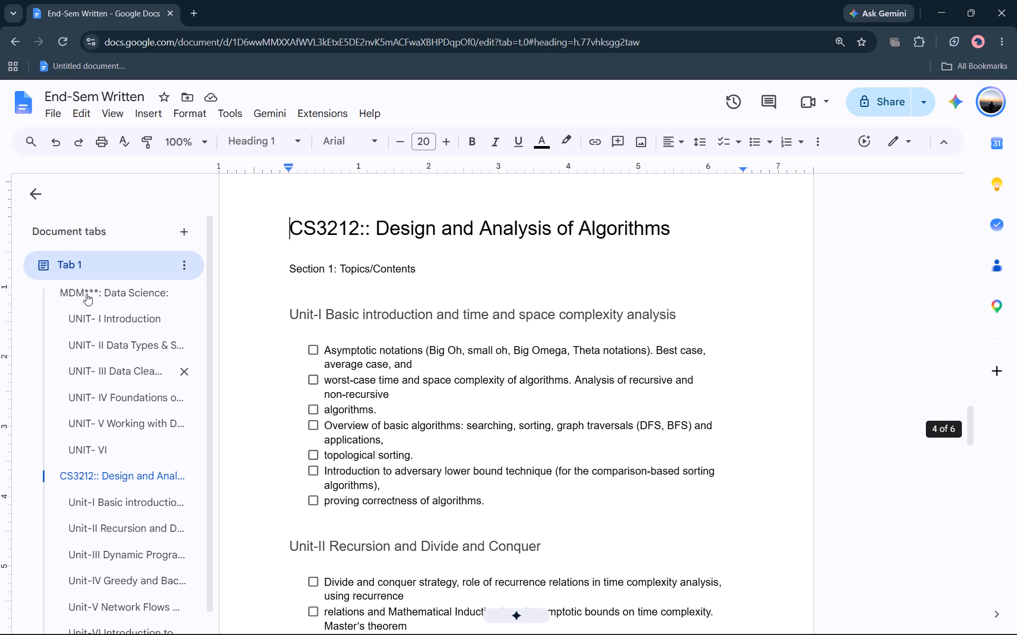
scroll(374, 398, "down", 11)
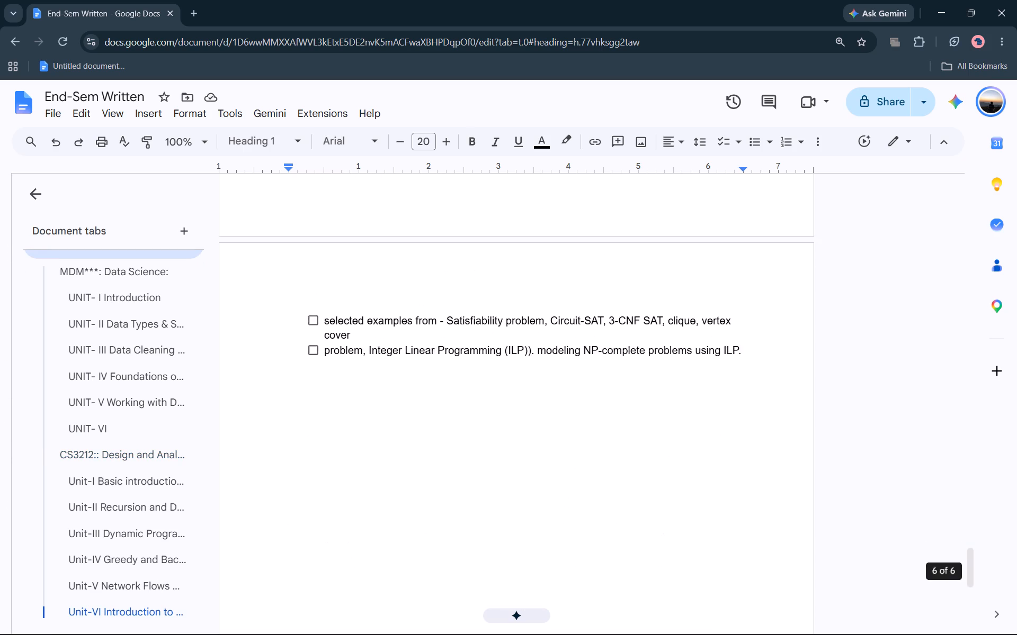
scroll(359, 413, "down", 6)
scroll(358, 414, "up", 6)
scroll(358, 414, "down", 3)
scroll(358, 414, "up", 3)
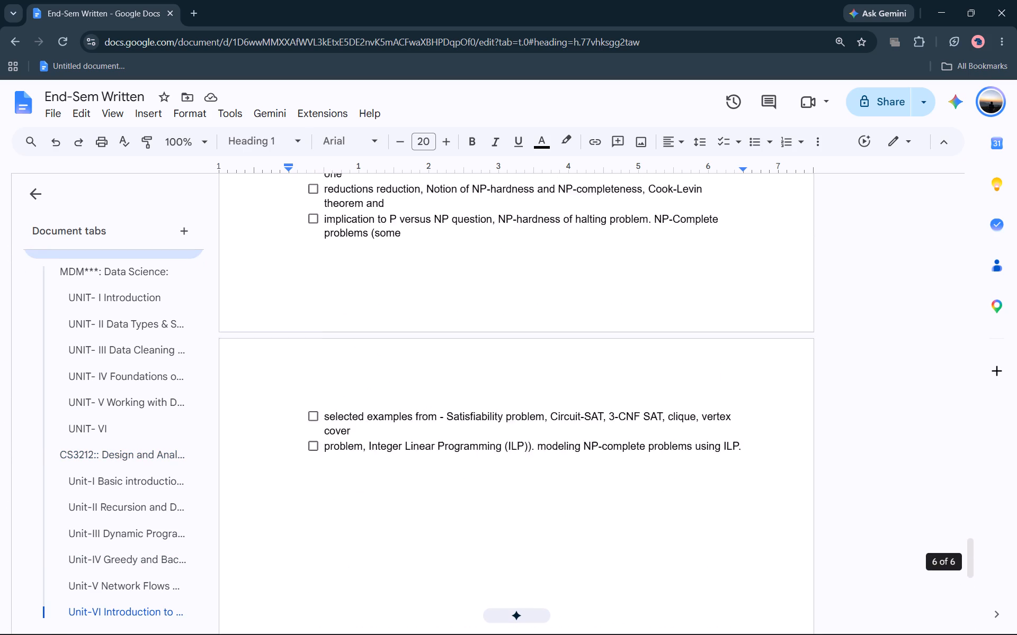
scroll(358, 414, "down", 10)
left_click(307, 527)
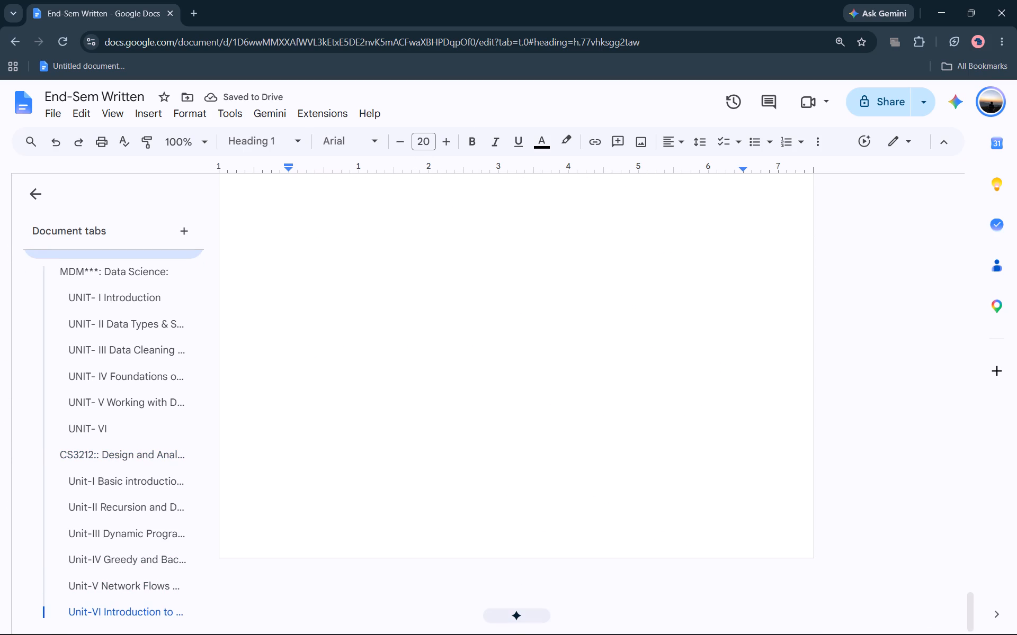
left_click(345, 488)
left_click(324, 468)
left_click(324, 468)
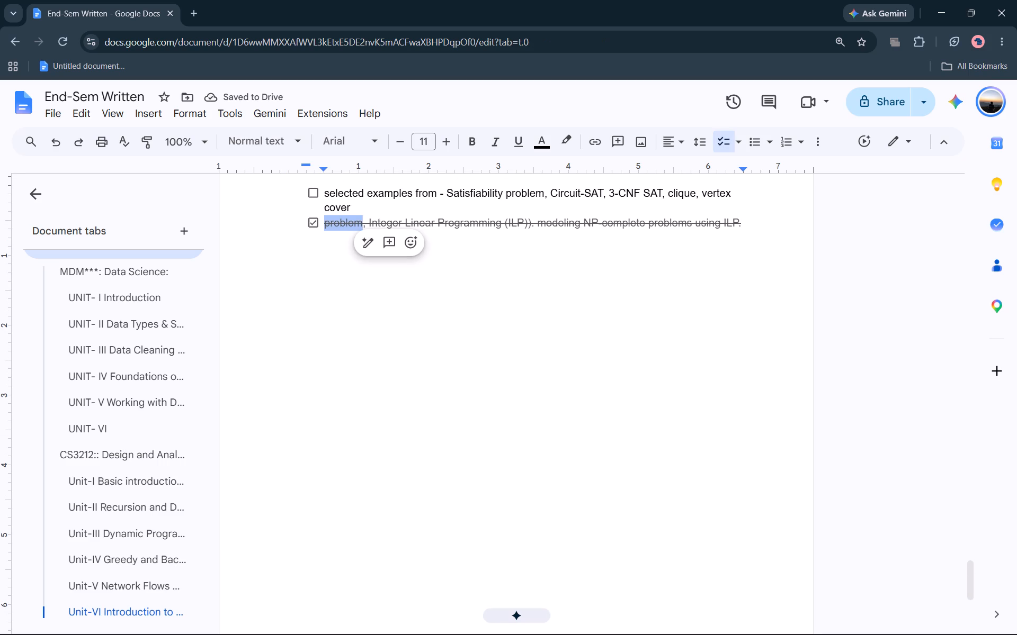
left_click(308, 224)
End the checklist after the last Unit-VI topic and insert blank lines below it until a new page starts.
double_click(326, 300)
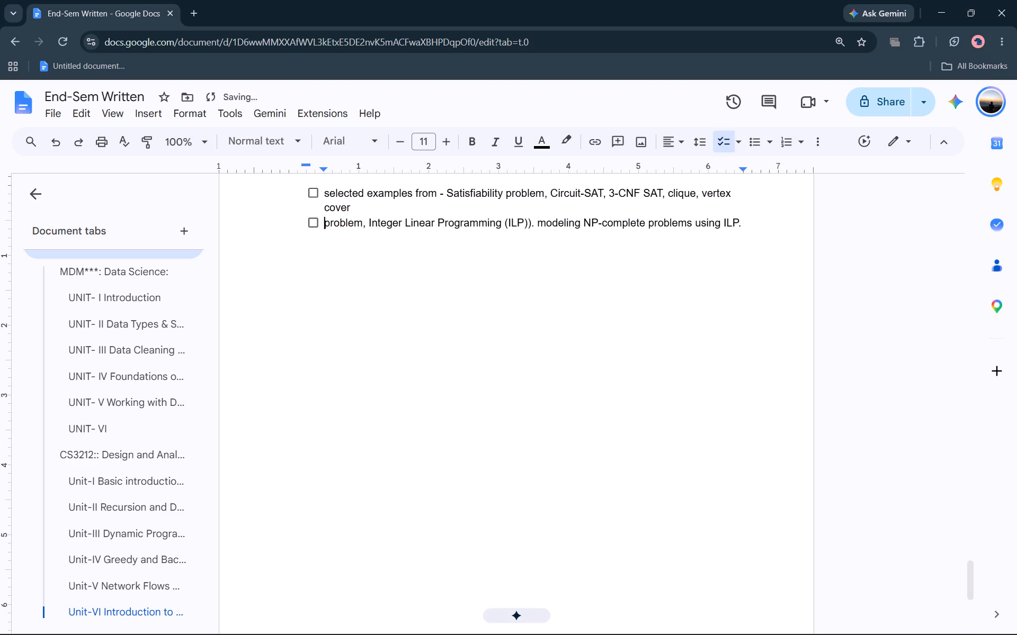
left_click(326, 300)
key("Down")
key("Return")
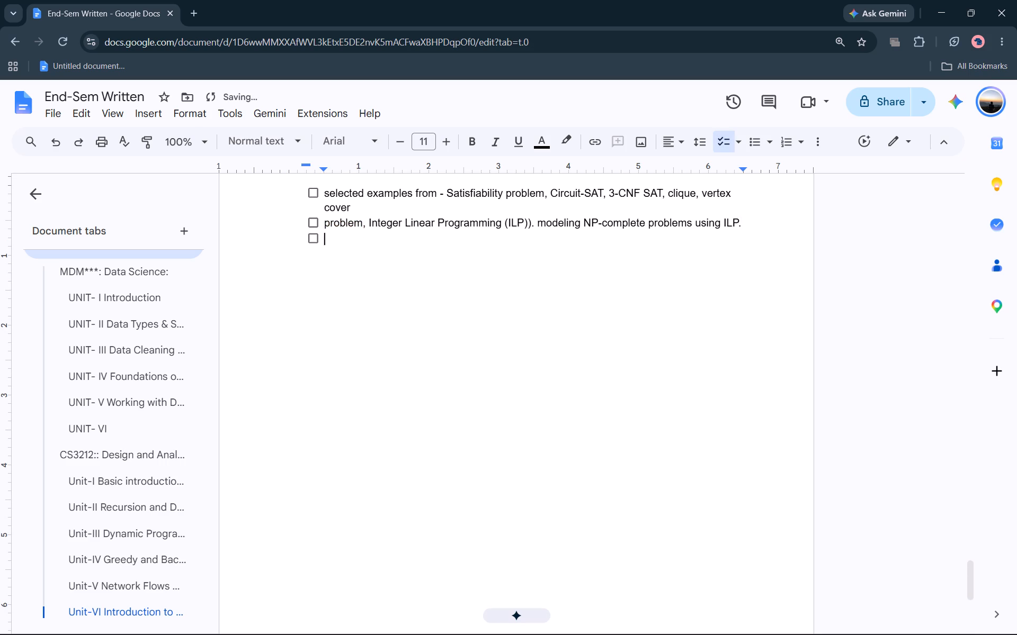
key("BackSpace")
key("BackSpace")
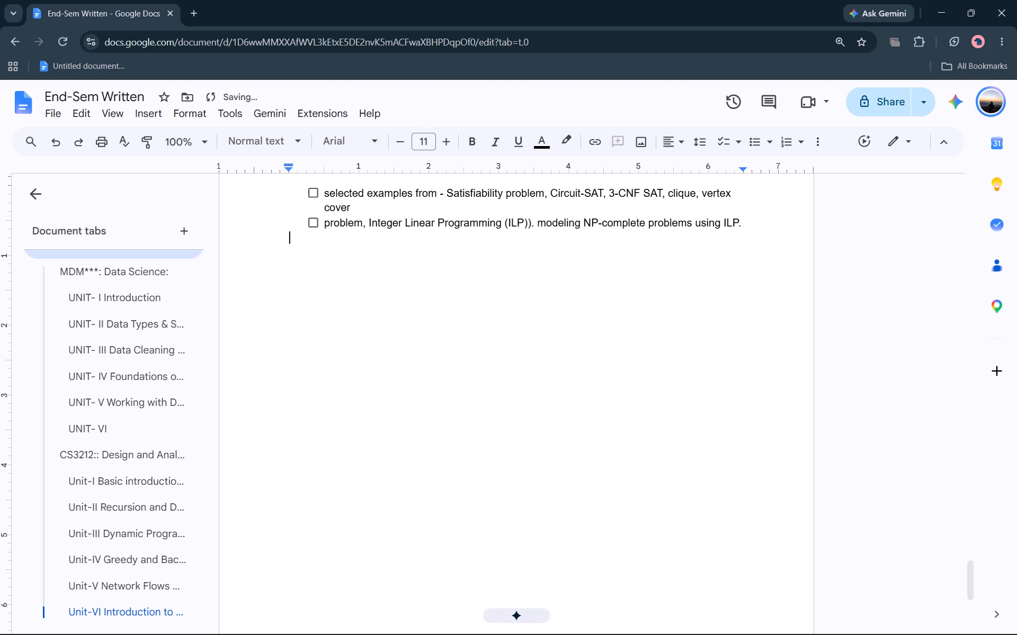
key("Return")
key("Return")
key("Return")
key("Return")
key("Return")
key("Return")
key("Return")
key("Return")
key("Return")
key("Return")
key("Return")
key("Return")
key("Return")
key("Return")
key("Return")
key("Return")
key("Return")
key("Return")
key("Return")
key("Return")
key("Return")
key("Return")
key("Return")
key("Return")
key("Return")
key("Return")
key("Return")
key("Return")
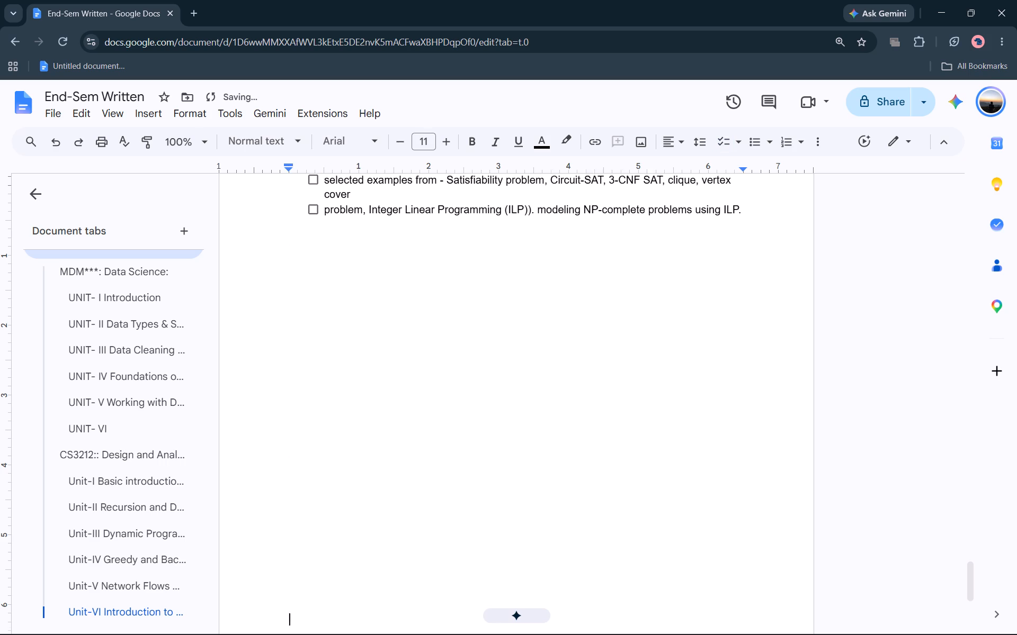
key("Return")
key("Return")
key("Return")
key("Return")
key("Return")
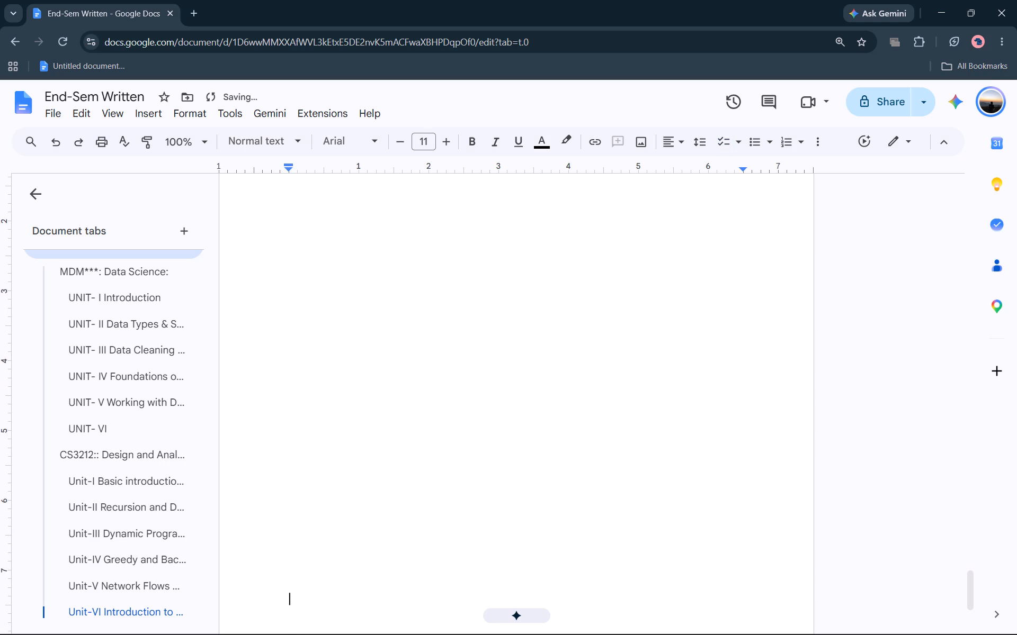
key("Return")
key("Return")
key("Return")
key("Return")
key("Return")
key("Return")
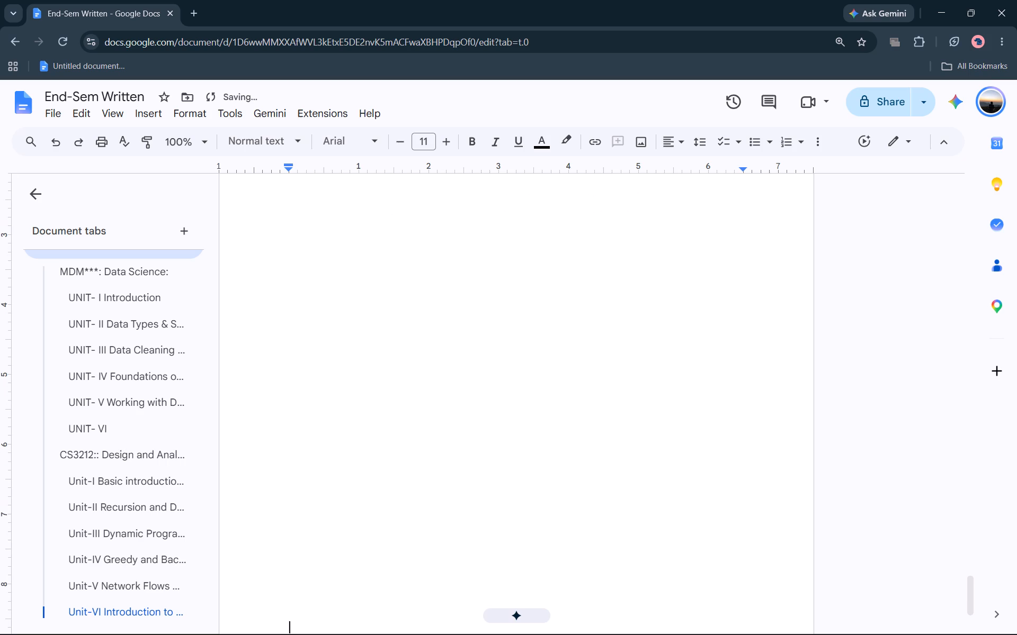
key("Return")
key("Return")
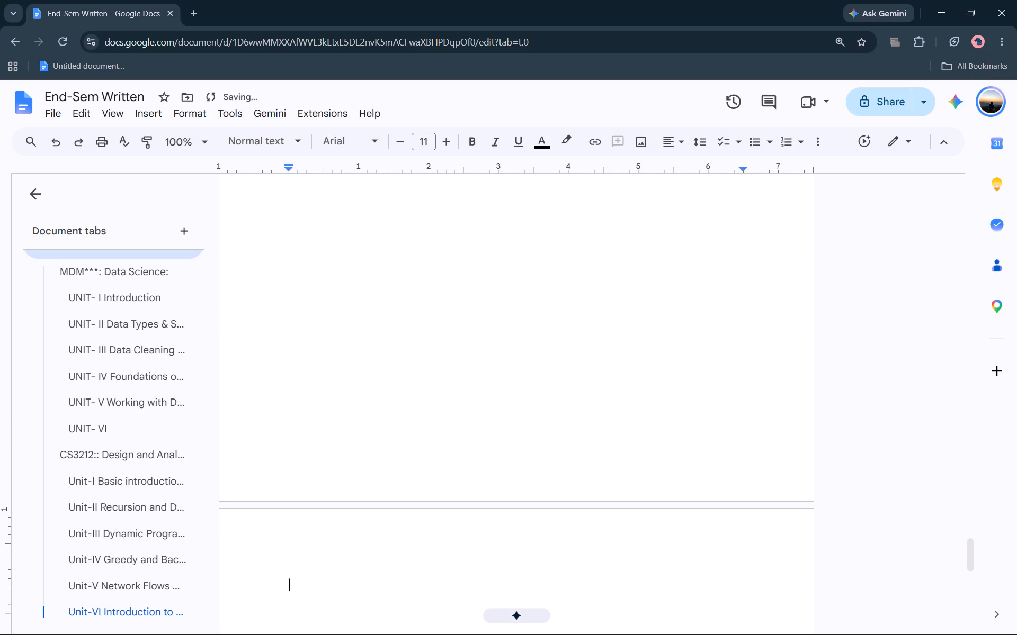
key("BackSpace")
key("Delete")
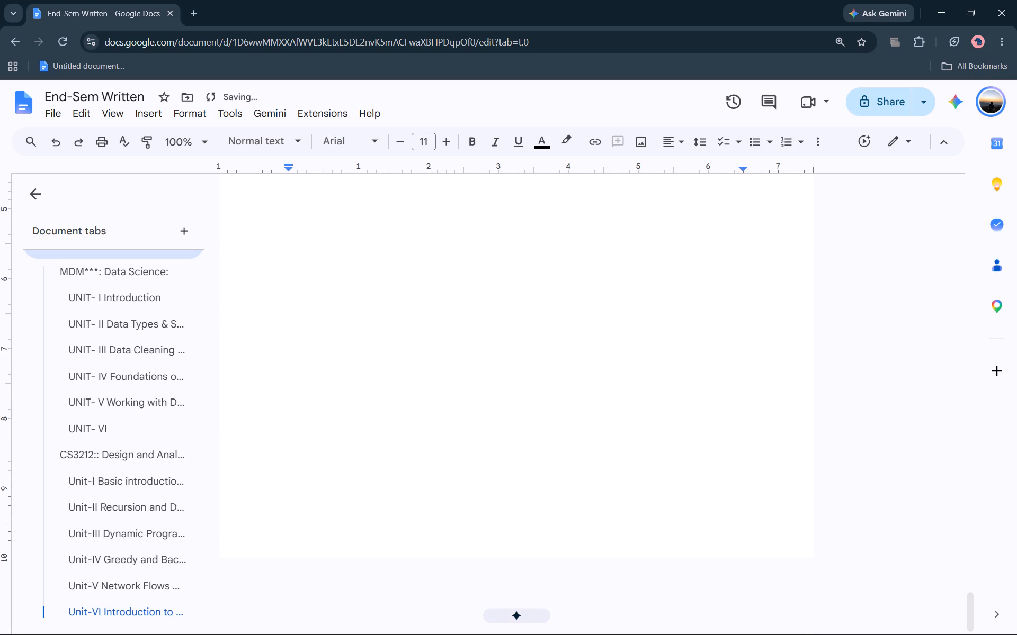
key("Return")
Copy the course title "CS3213::Computer Networks" from the syllabus PDF in Edge and paste it at the top of the document's new last page.
key("alt+Tab")
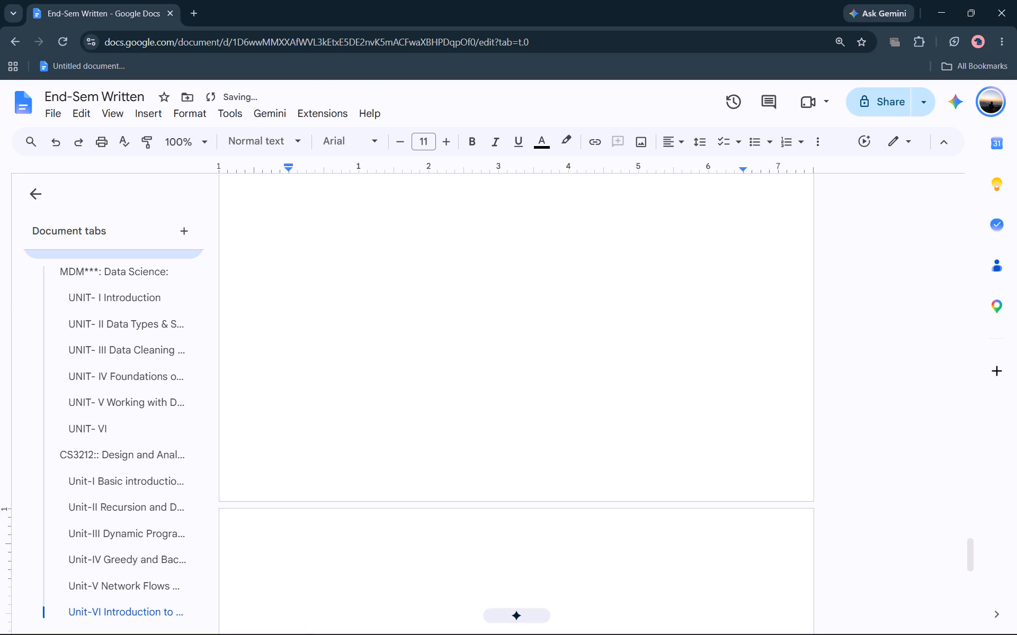
scroll(714, 205, "down", 5)
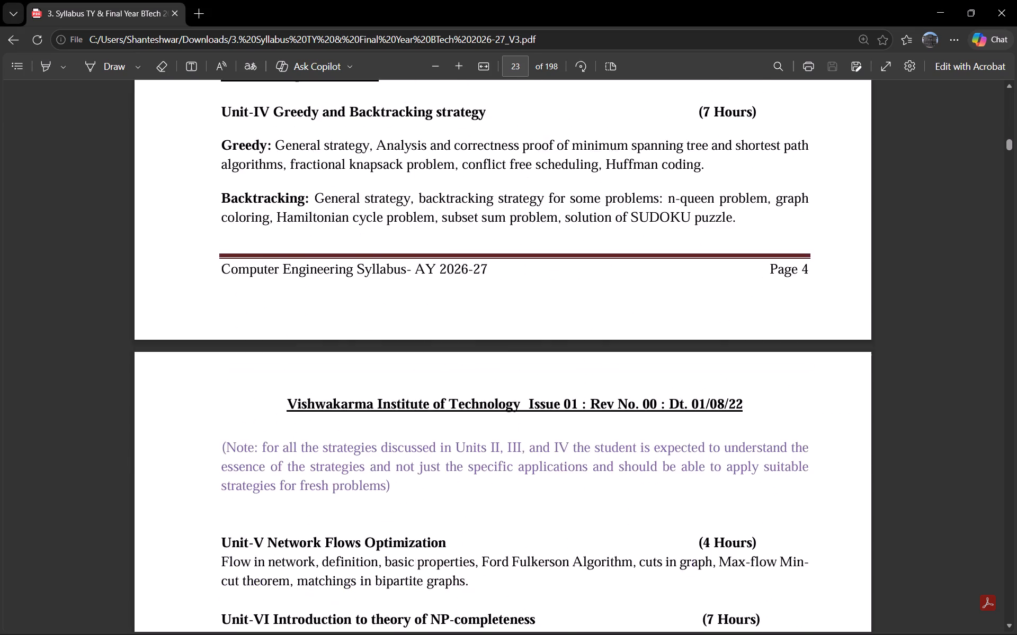
scroll(712, 205, "down", 15)
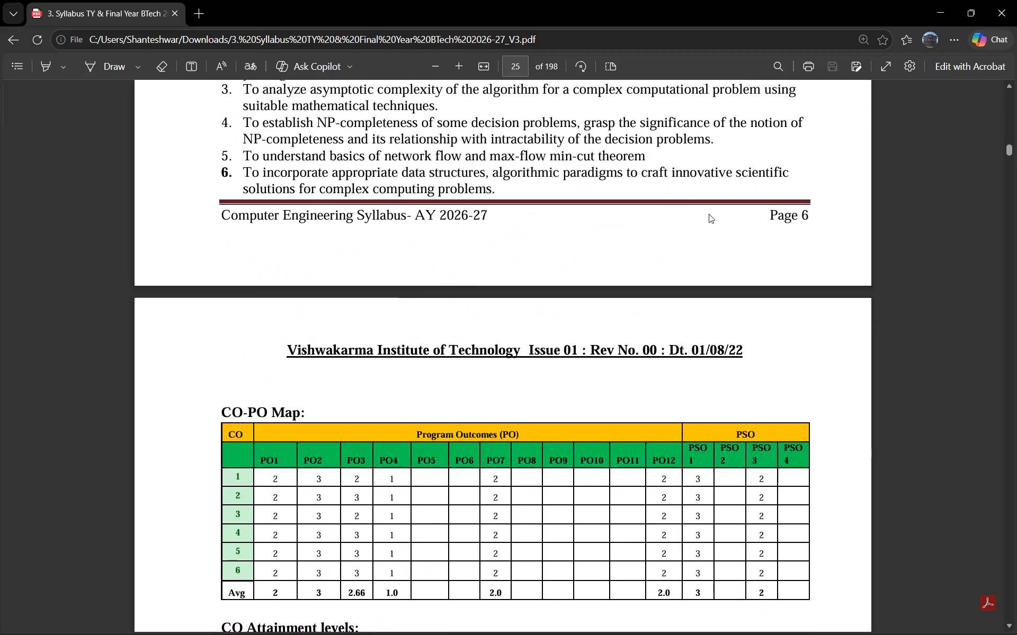
scroll(709, 214, "up", 4)
scroll(707, 216, "down", 14)
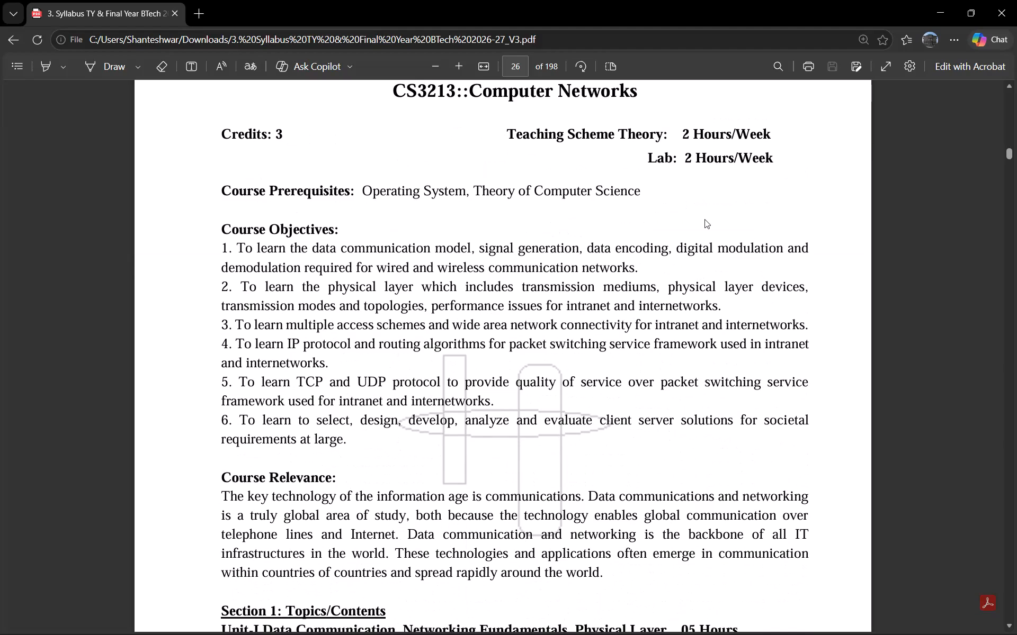
scroll(704, 219, "up", 2)
left_click_drag(654, 355, 292, 370)
left_click_drag(394, 359, 663, 361)
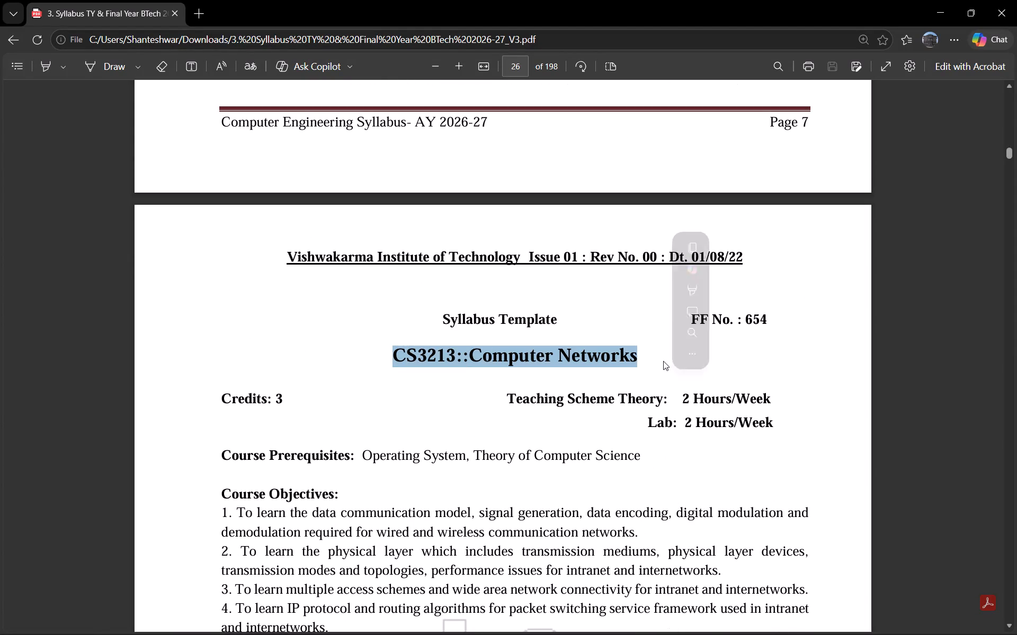
key("ctrl+c")
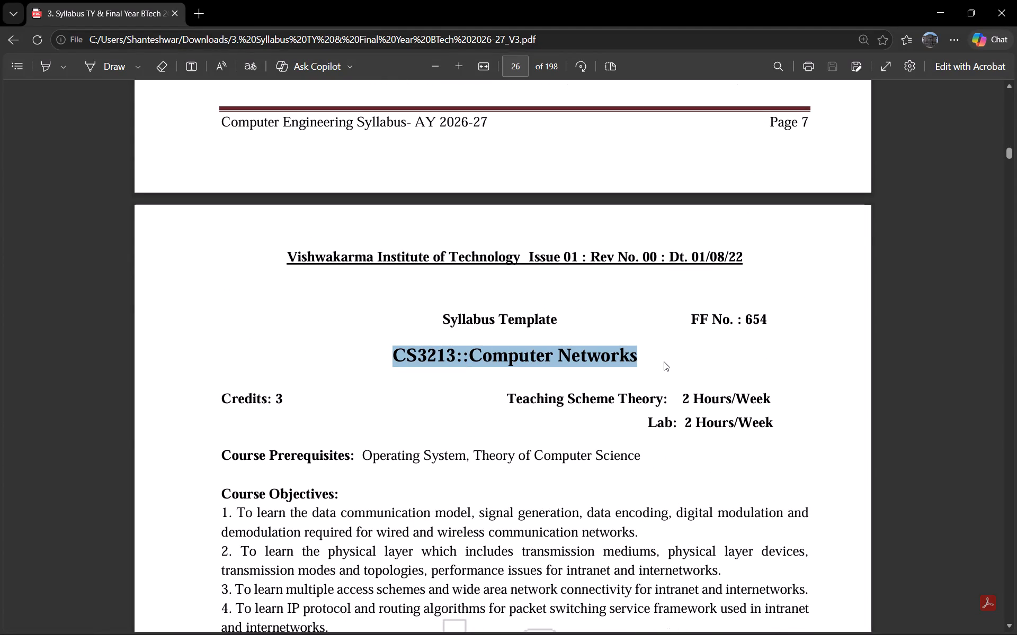
key("alt+Tab")
key("ctrl+v")
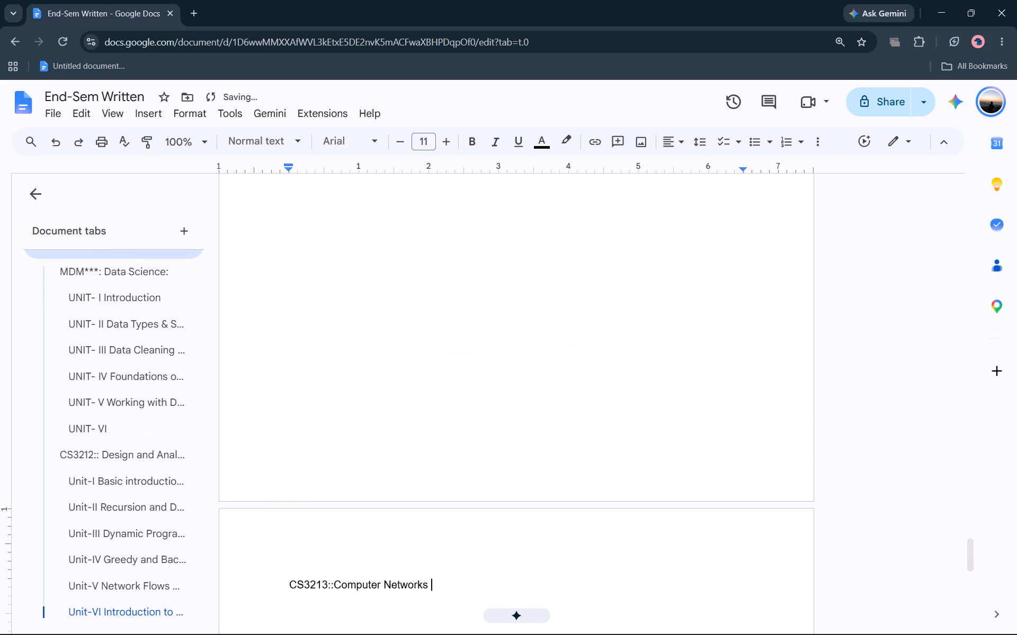
Apply the Heading 1 style to the course title "CS3213::Computer Networks".
left_click_drag(439, 582, 228, 568)
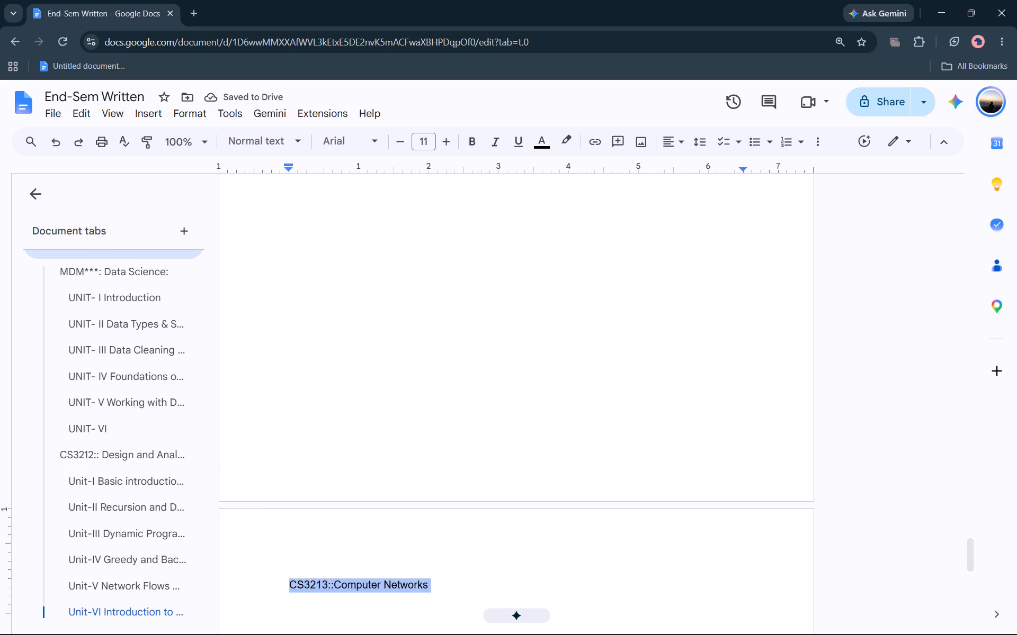
left_click(297, 139)
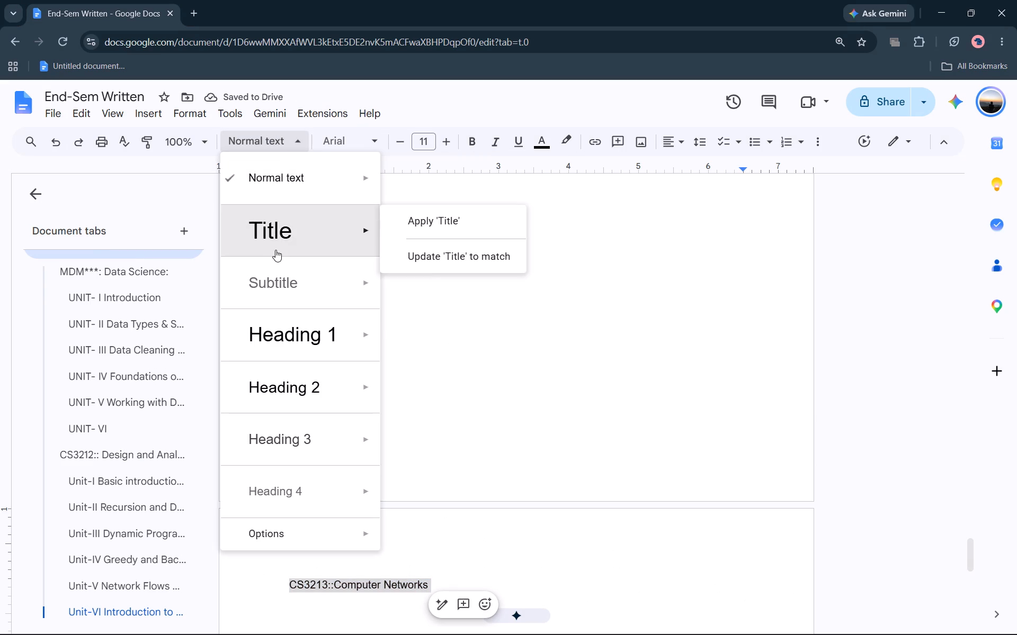
left_click(301, 334)
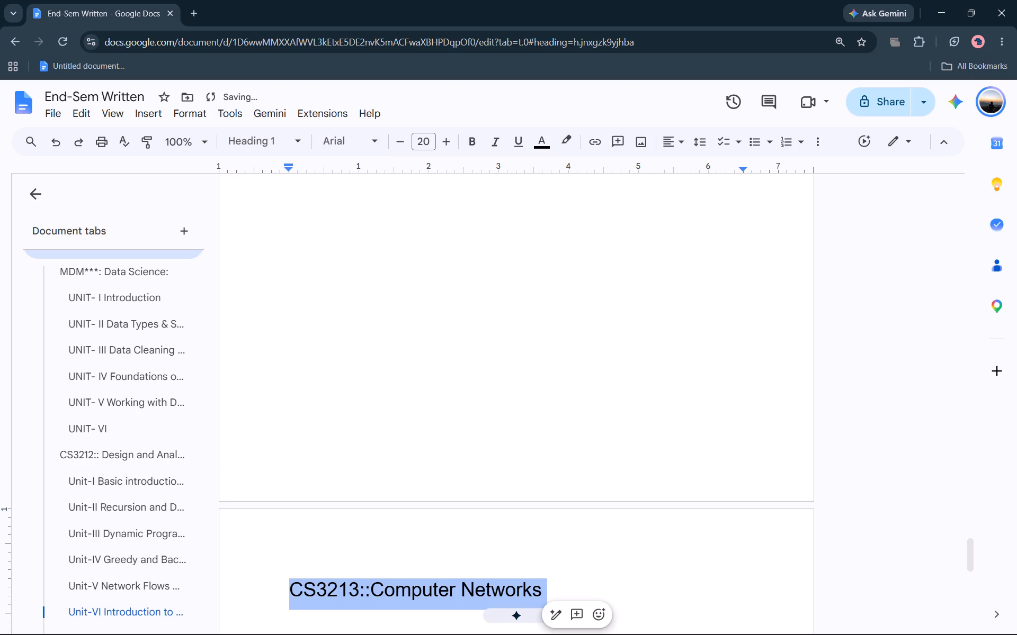
Review the outline entries and the document's pages between the new CS3213 title and the first course, MDM***: Data Science.
scroll(335, 321, "down", 1)
scroll(120, 418, "down", 2)
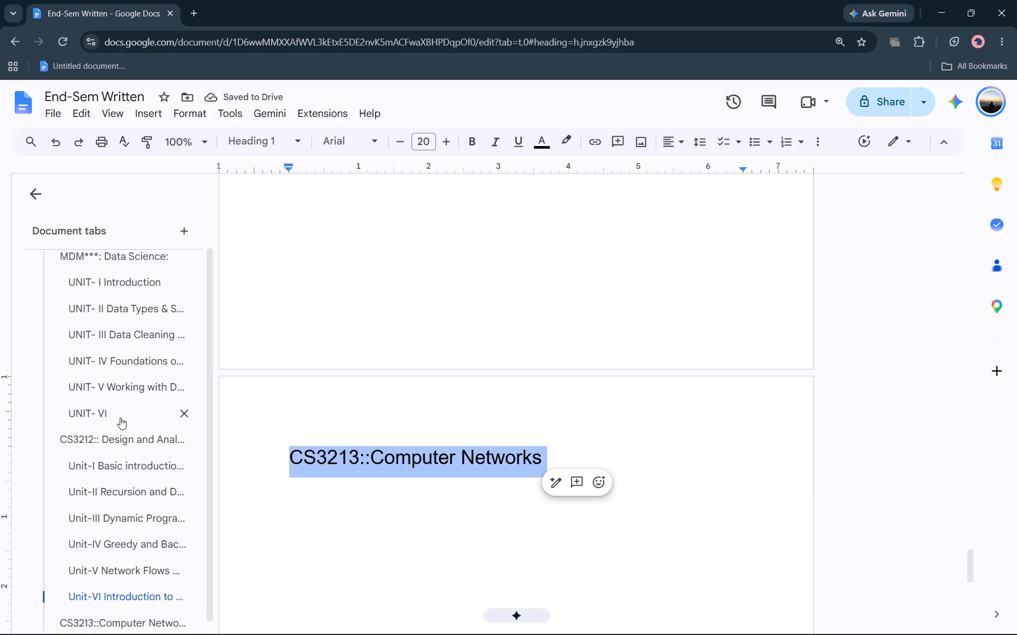
scroll(120, 418, "down", 4)
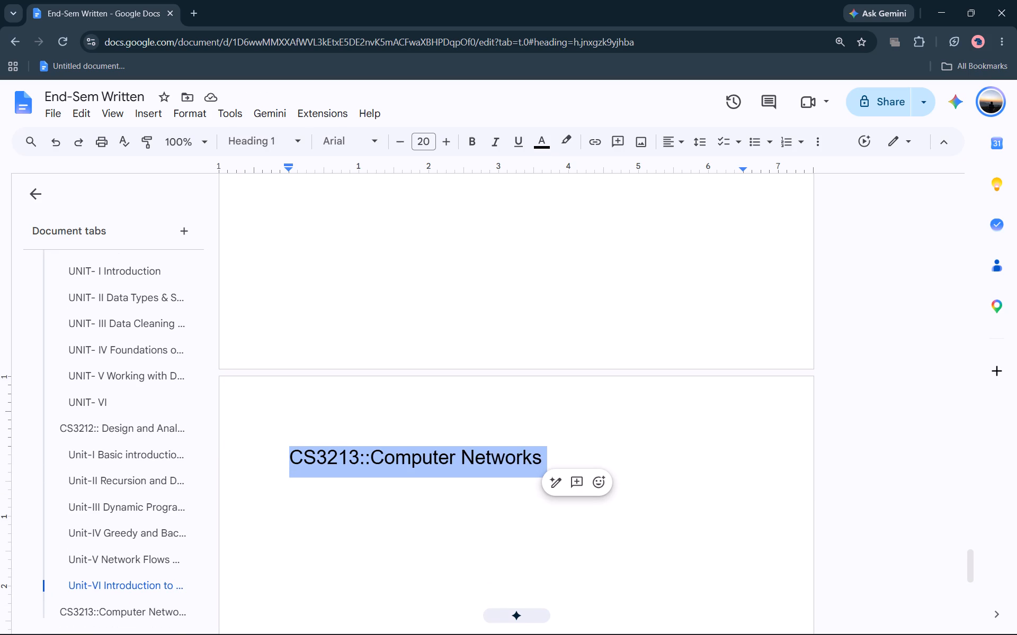
scroll(314, 401, "up", 13)
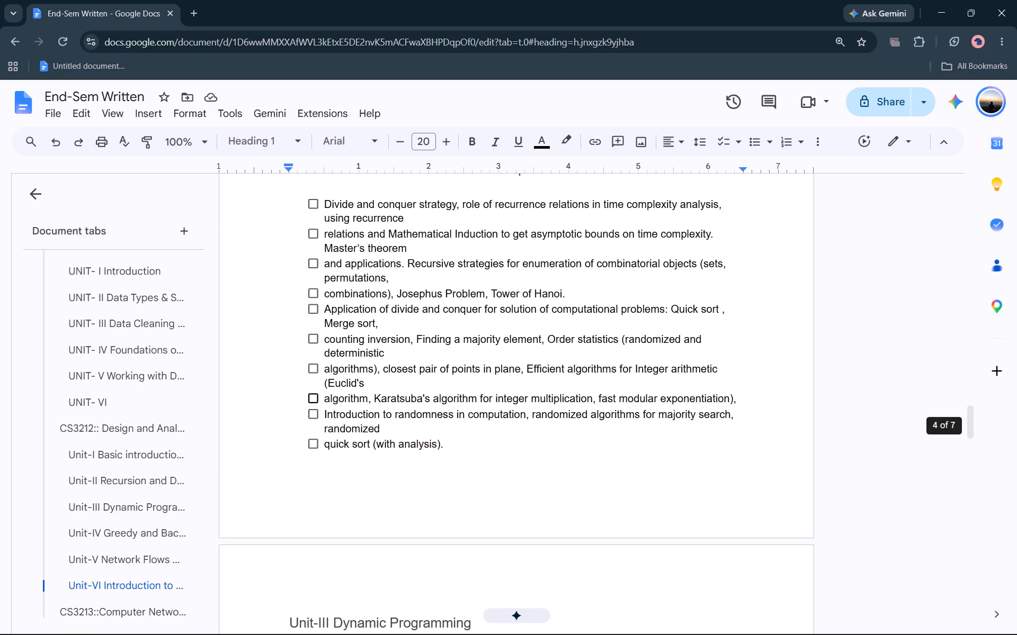
middle_click_drag(244, 449, 241, 443)
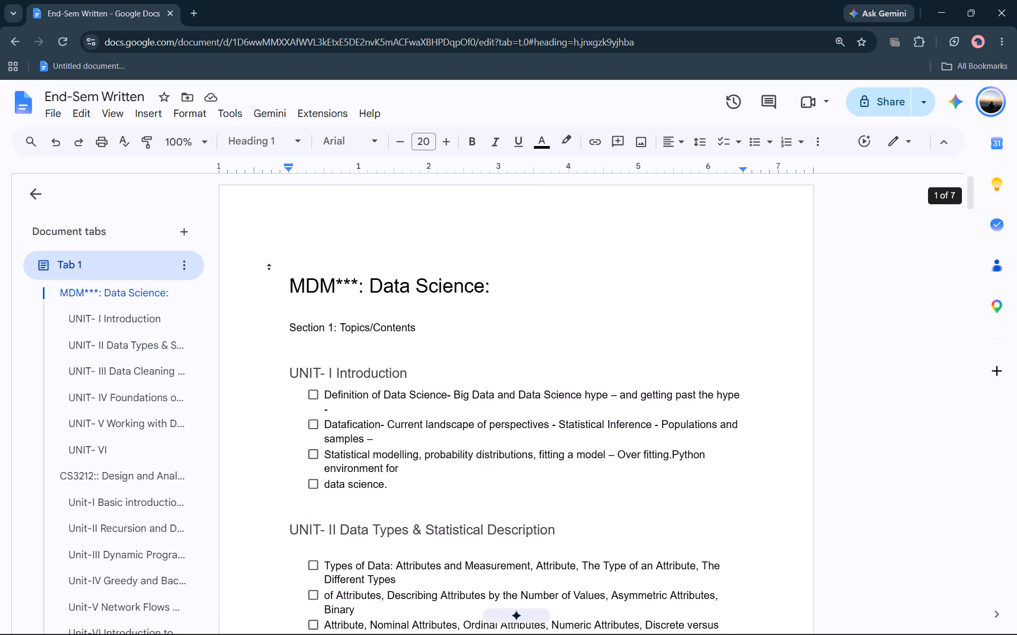
middle_click(269, 272)
middle_click(269, 273)
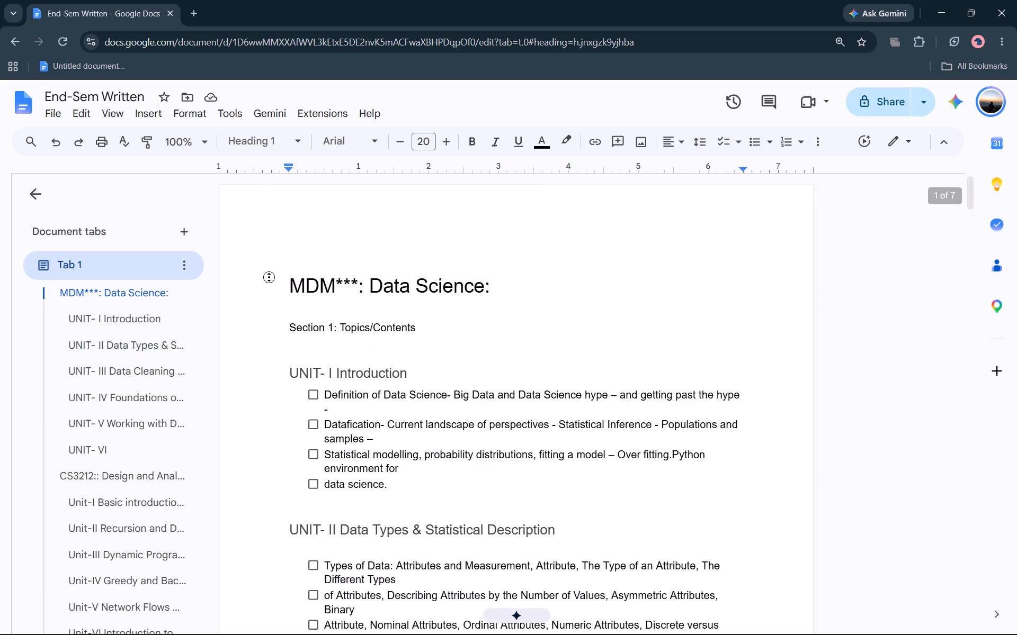
scroll(274, 440, "up", 1)
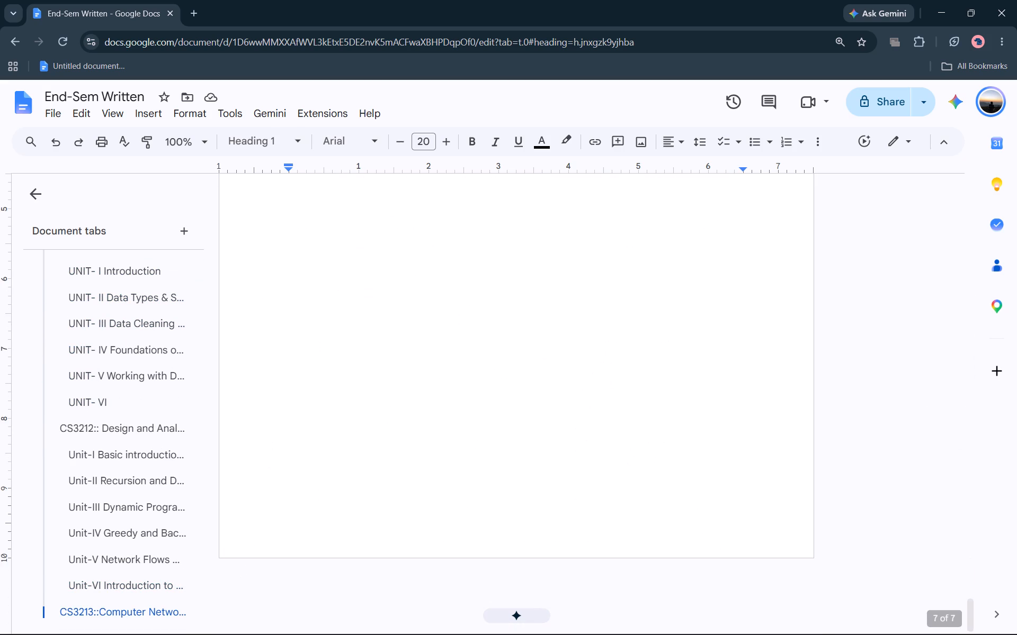
middle_click(274, 440)
scroll(274, 440, "up", 7)
scroll(274, 440, "down", 3)
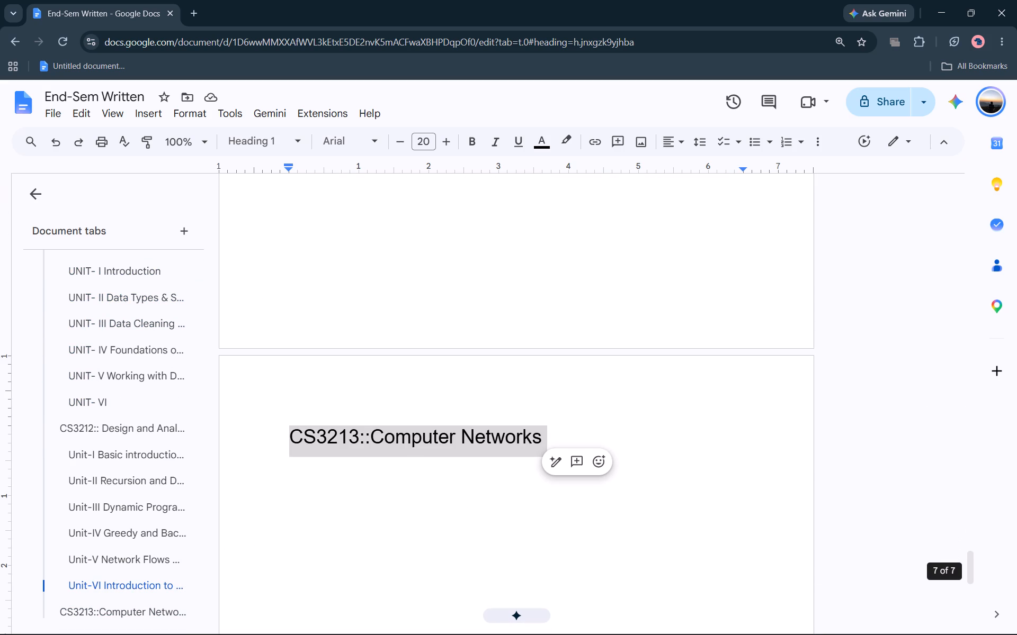
In the syllabus PDF in Edge, copy the Computer Networks contents from "Section 1: Topics/Contents" through the end of Unit-VI Application Layer.
left_click(305, 467)
key("alt+Tab")
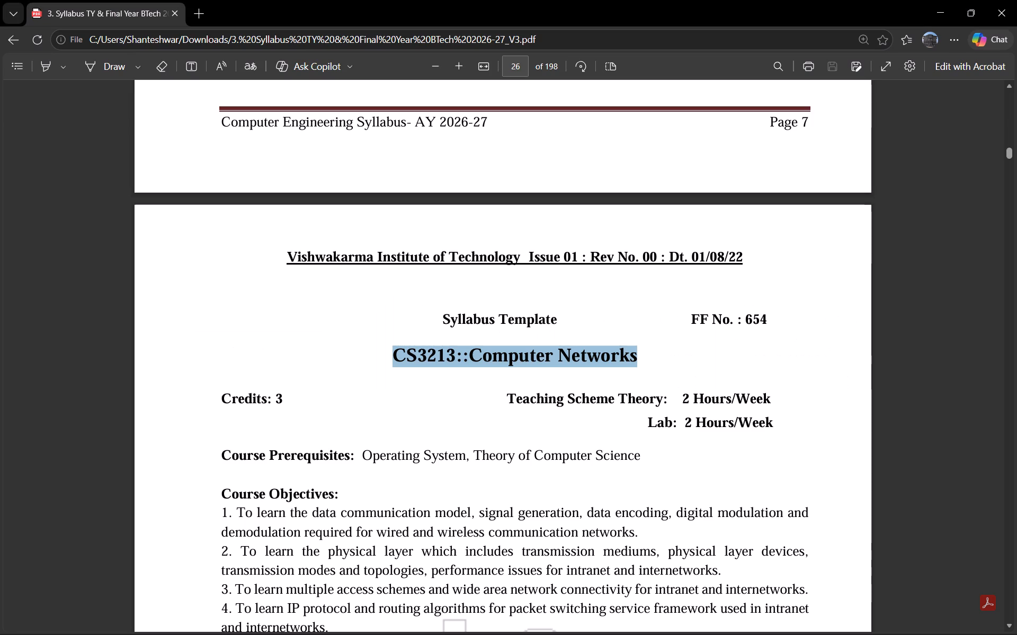
scroll(347, 446, "down", 10)
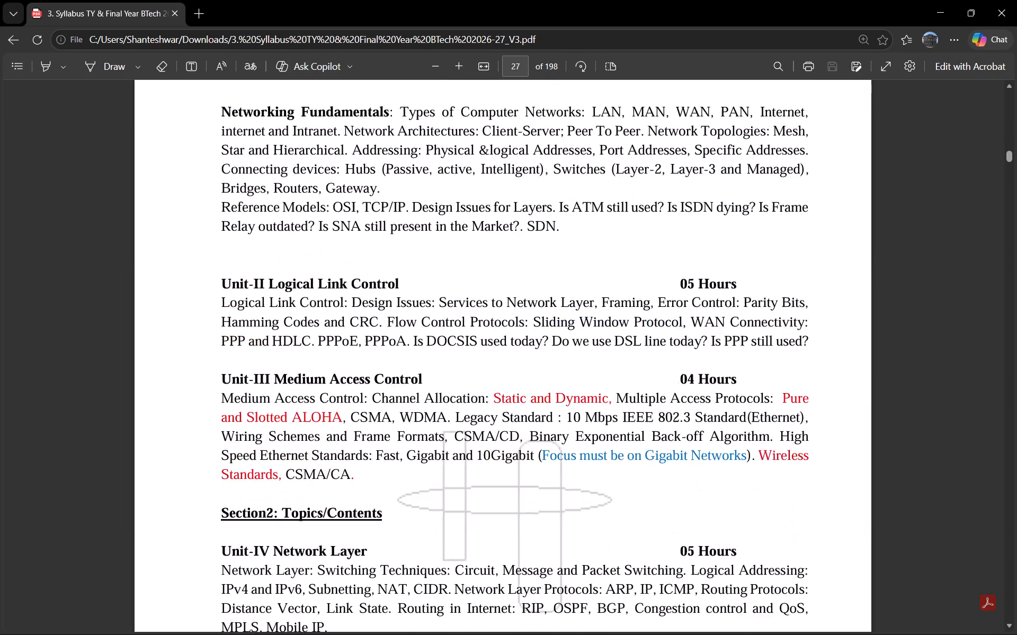
scroll(343, 443, "down", 5)
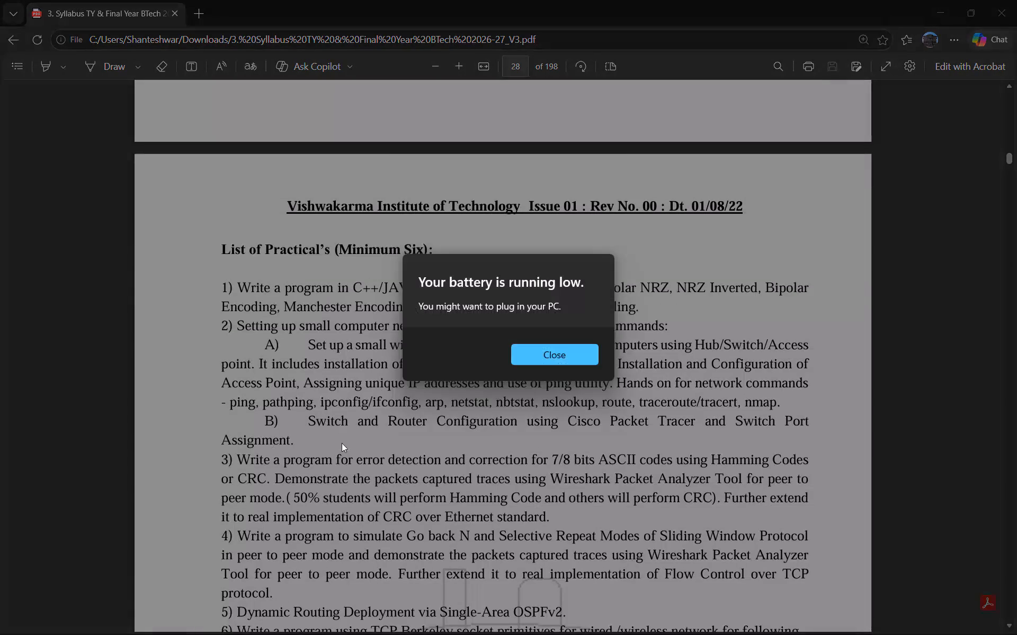
left_click(569, 365)
scroll(414, 414, "up", 3)
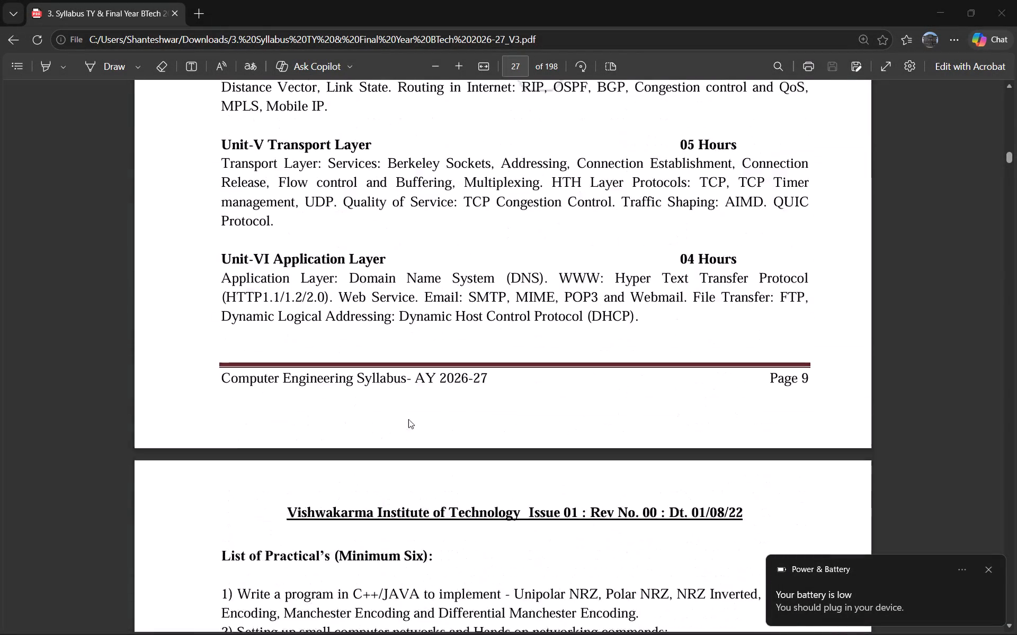
scroll(408, 419, "up", 2)
scroll(424, 582, "down", 1)
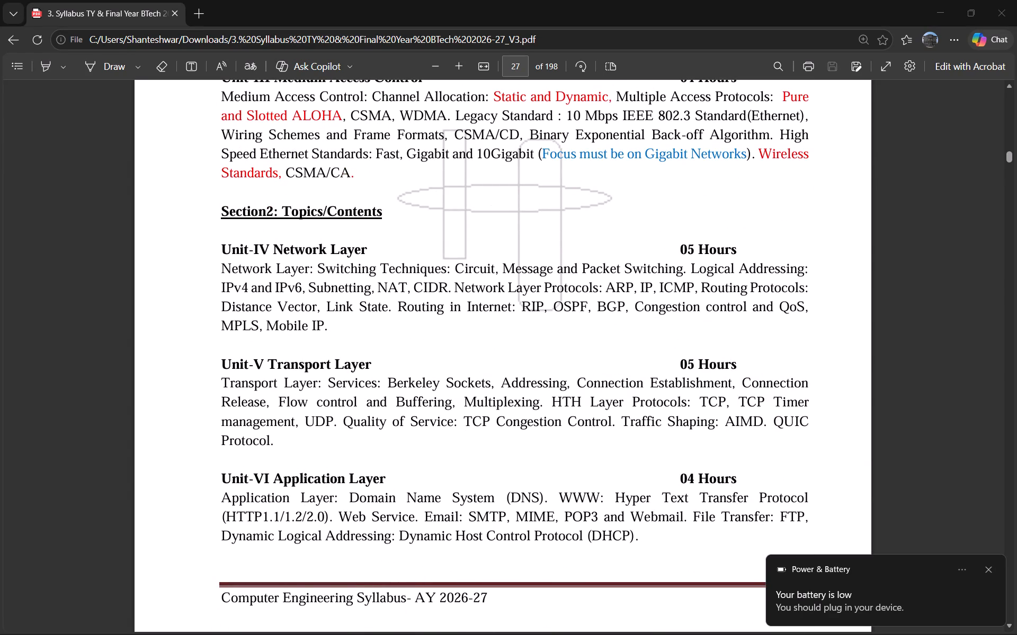
left_click_drag(647, 537, 263, 210)
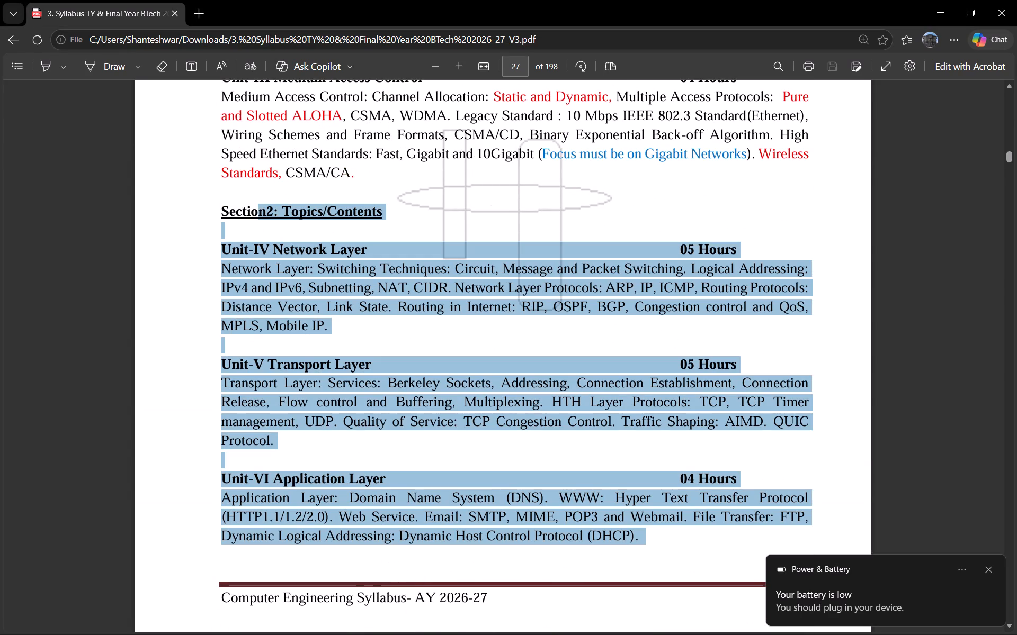
left_click_drag(263, 210, 221, 63)
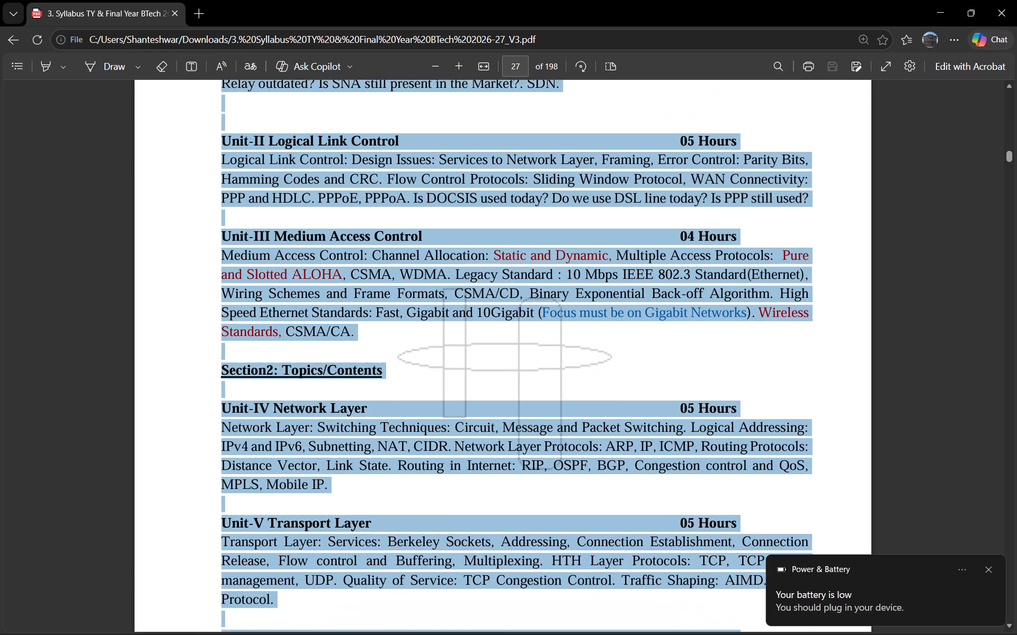
left_click_drag(221, 63, 215, 72)
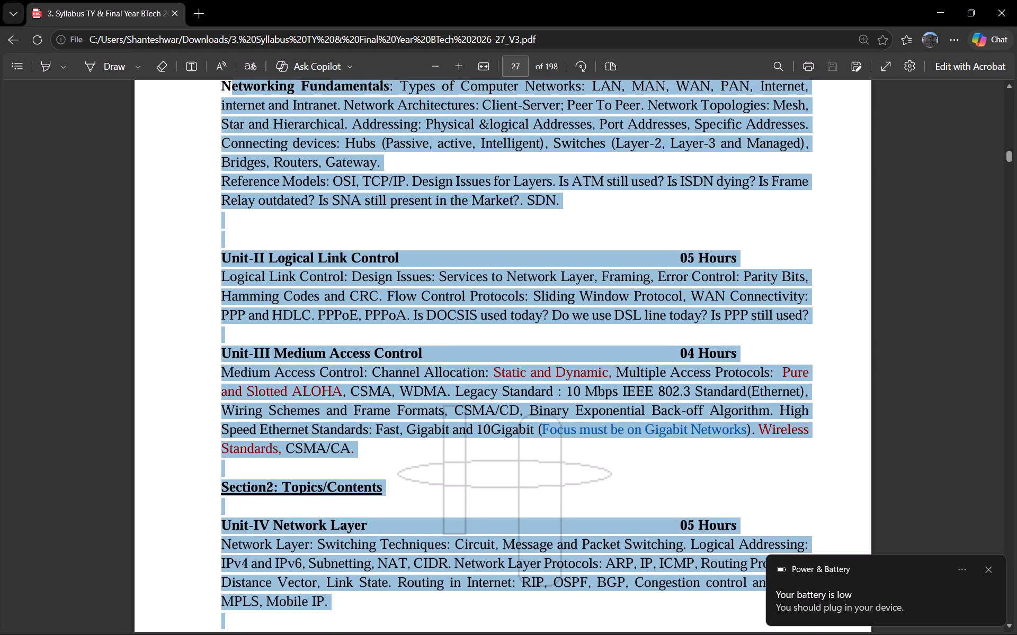
left_click_drag(215, 72, 208, 47)
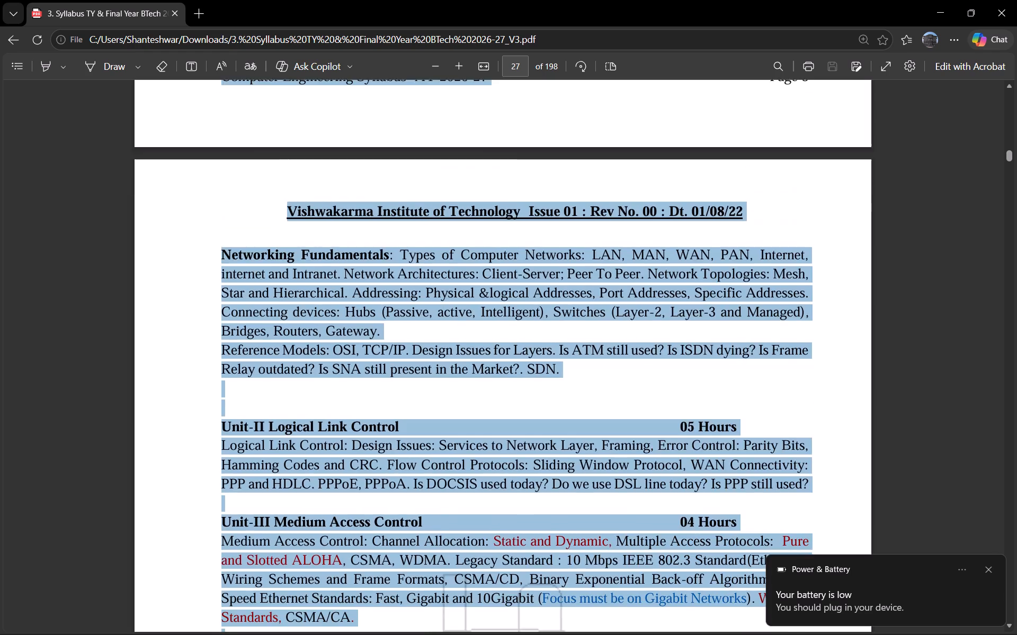
left_click_drag(208, 47, 200, 77)
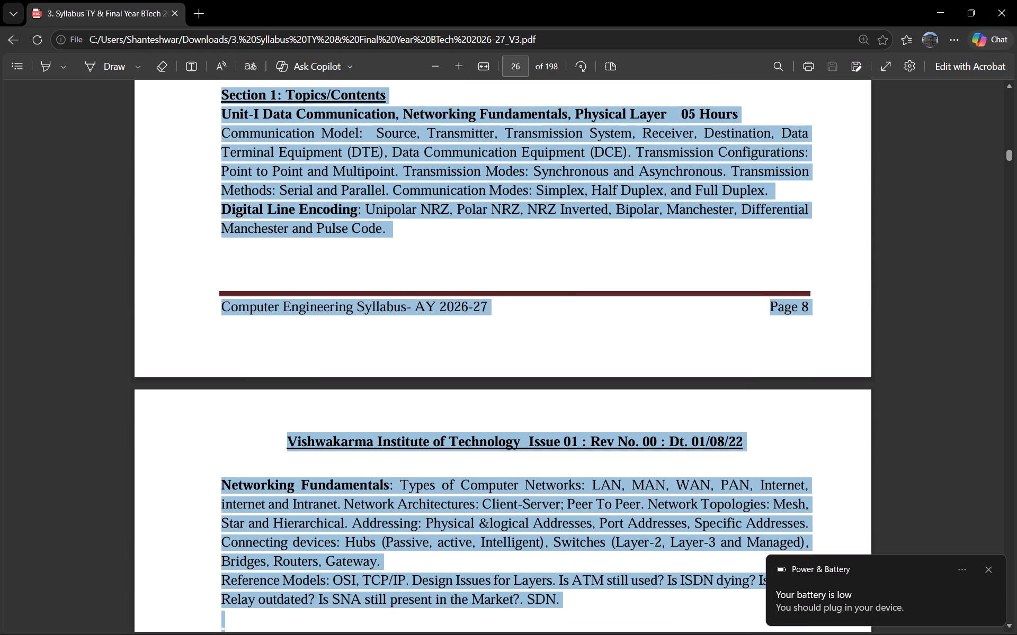
left_click_drag(200, 77, 195, 119)
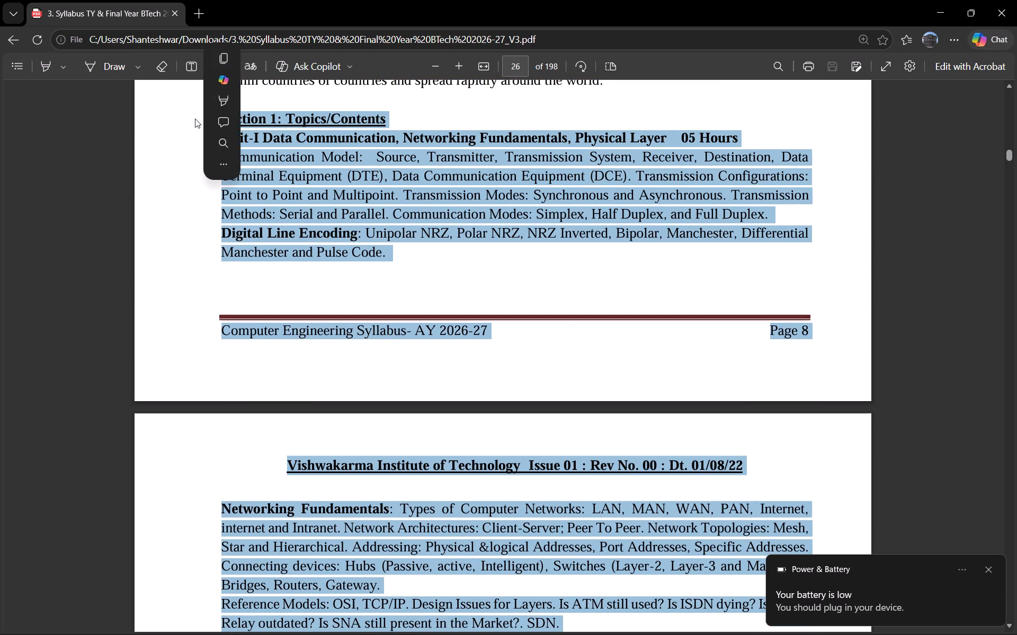
key("ctrl+c")
Back in Google Docs, paste the copied syllabus below the CS3213 title, leaving one blank line and keeping the PDF's line breaks.
key("alt+Tab")
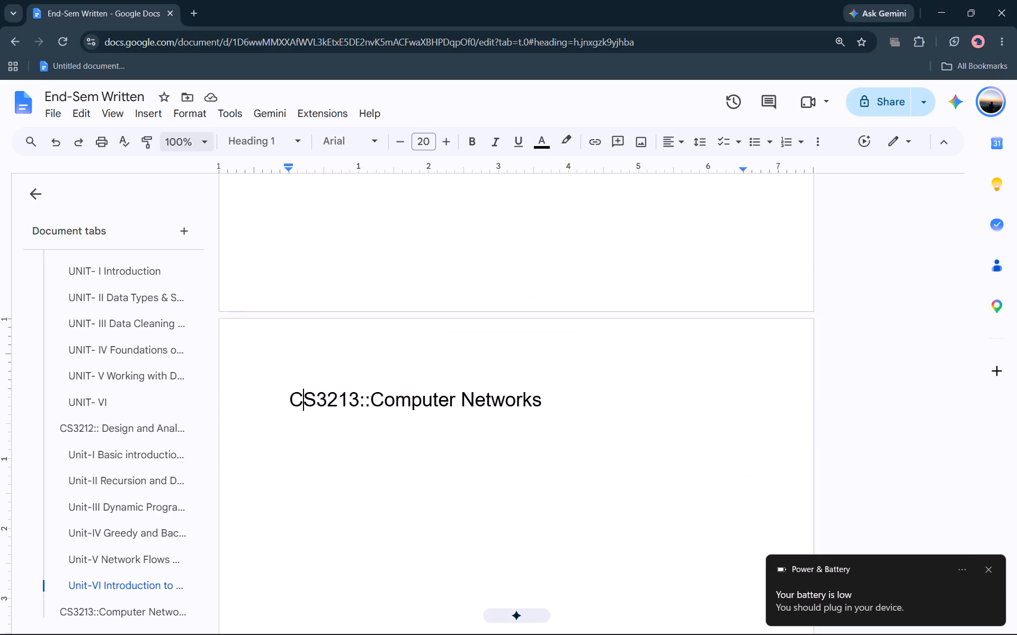
left_click(299, 437)
left_click(302, 469)
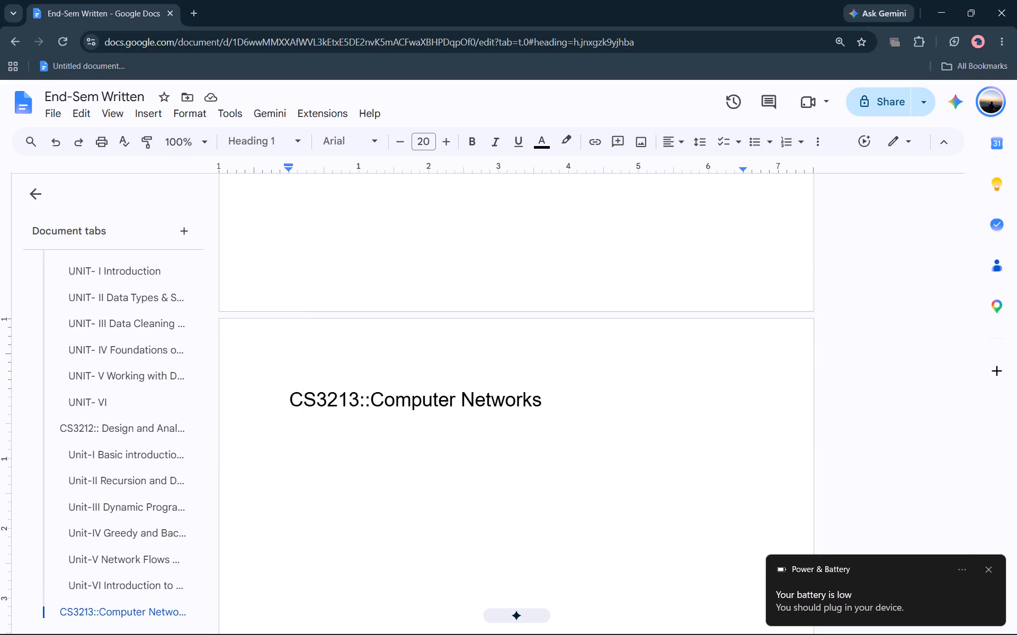
key("Down")
key("Return")
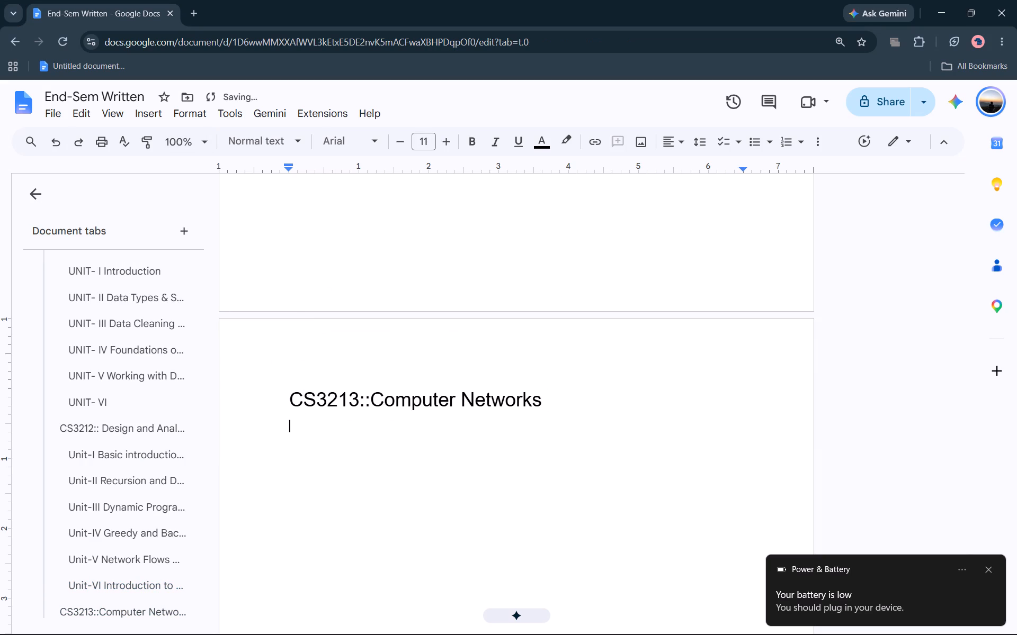
key("Return")
key("ctrl+v")
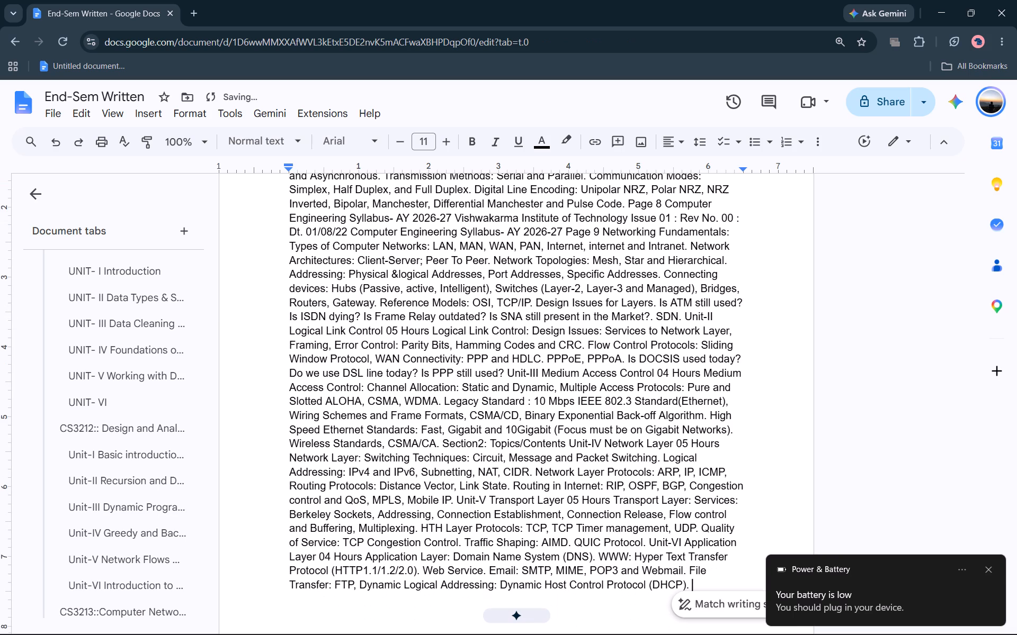
key("ctrl+z")
right_click(267, 324)
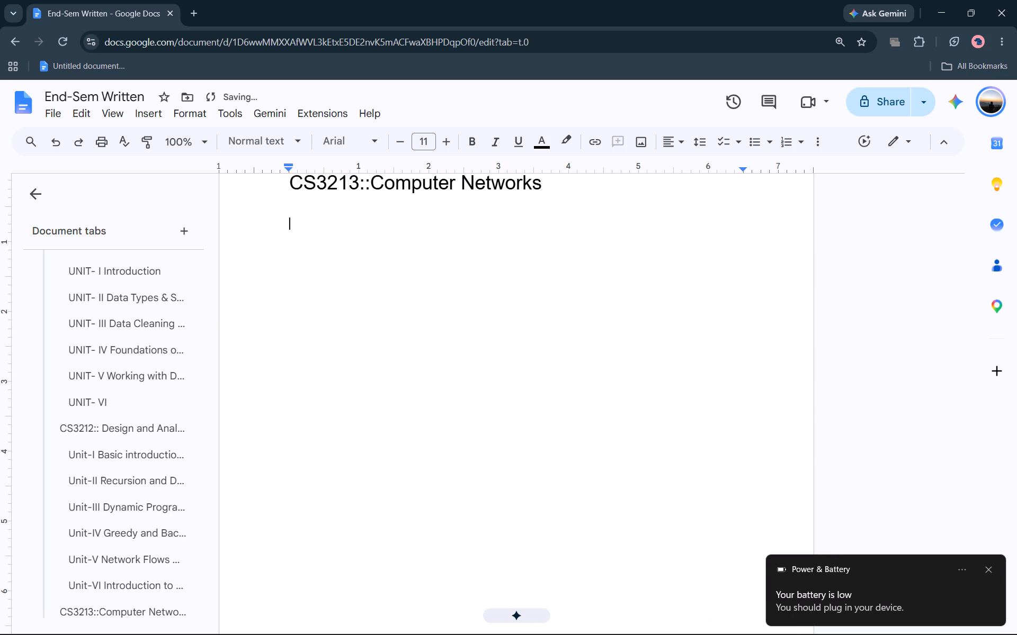
left_click(302, 419)
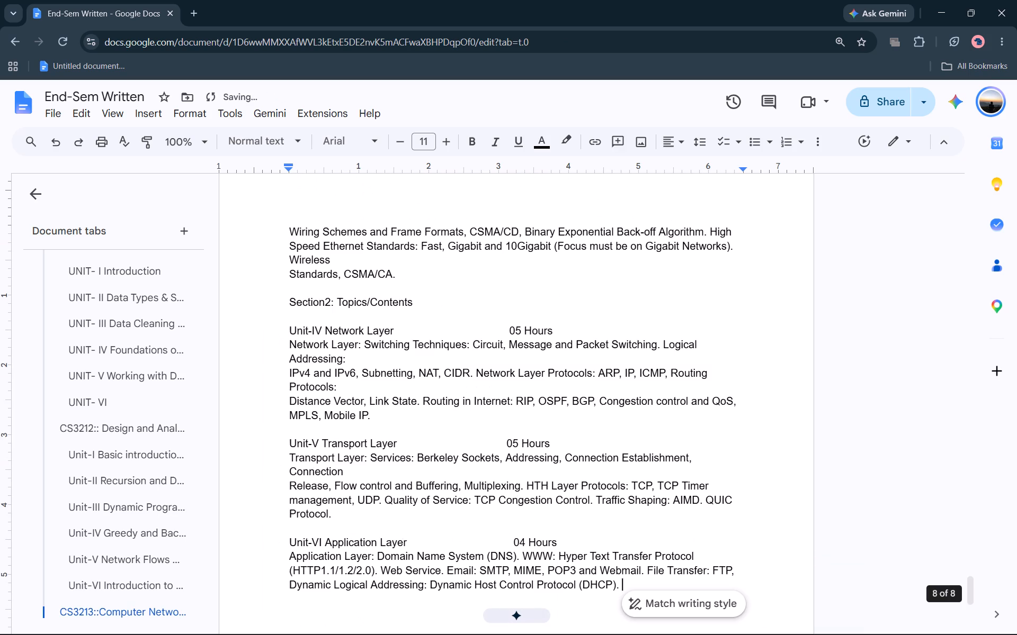
Turn the CS3213 lines from "Unit-I Data Communication" through "Manchester and Pulse Code." into a checklist.
scroll(370, 407, "down", 7)
scroll(370, 409, "up", 13)
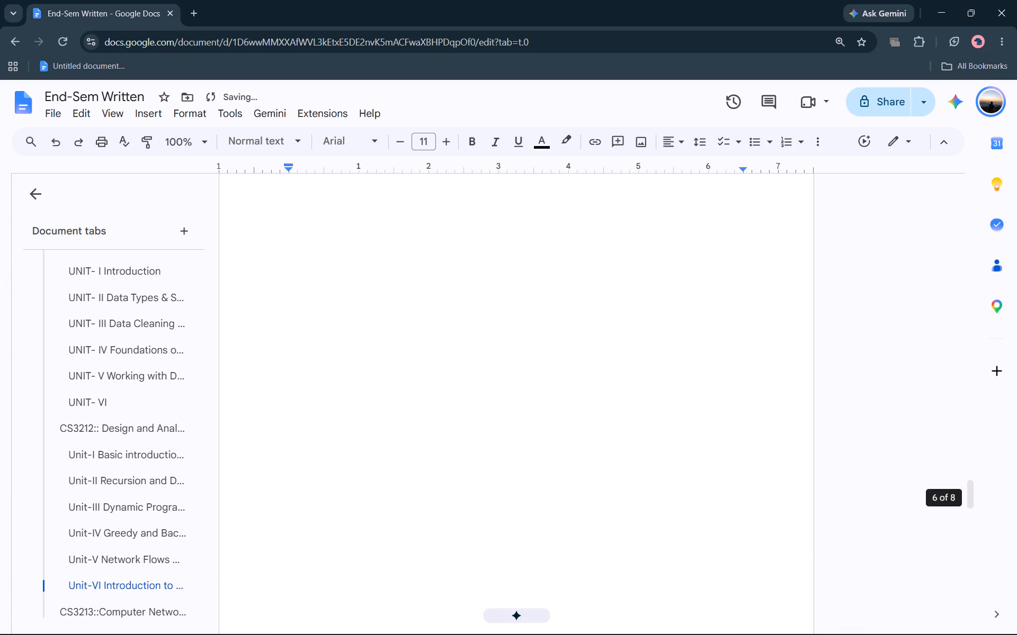
scroll(370, 410, "down", 4)
left_click_drag(287, 339, 288, 339)
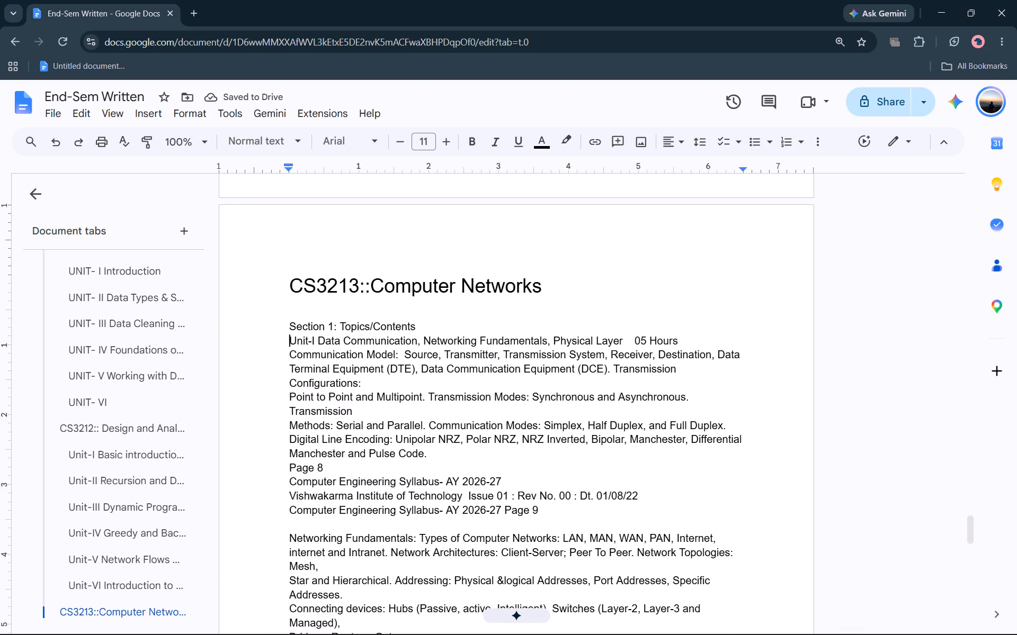
left_click_drag(288, 339, 438, 449)
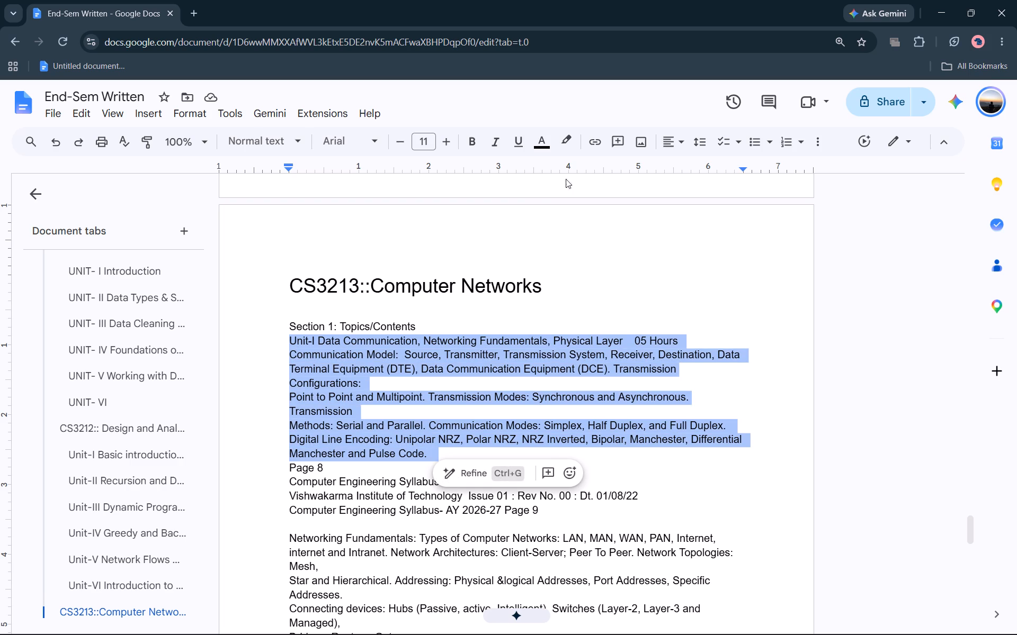
left_click(718, 139)
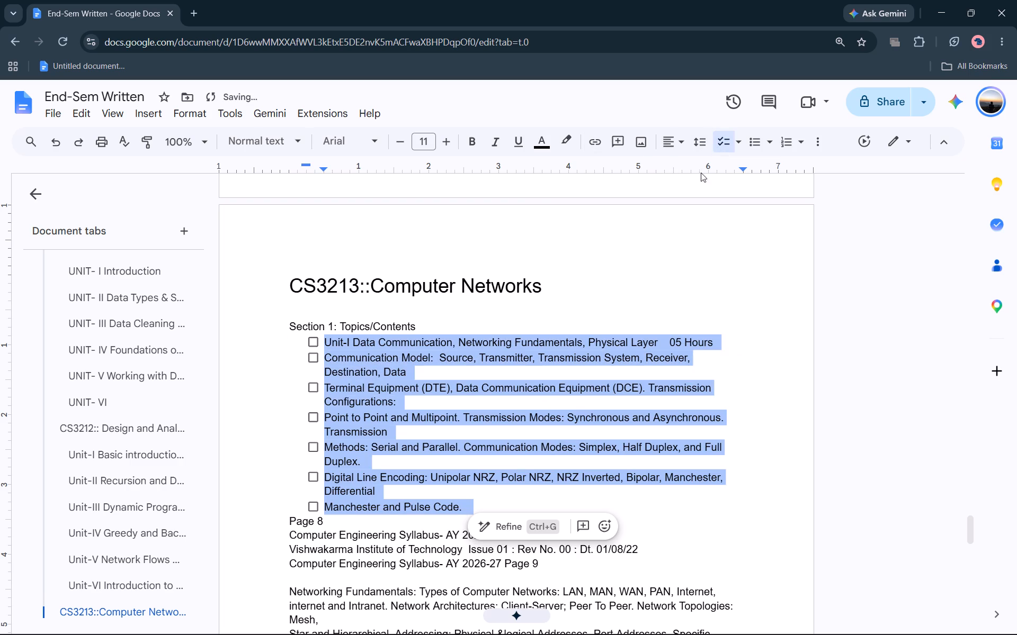
Delete the PDF header and footer lines from "Page 8" to "Page 9" and the blank line before "Networking Fundamentals".
left_click_drag(291, 525, 417, 556)
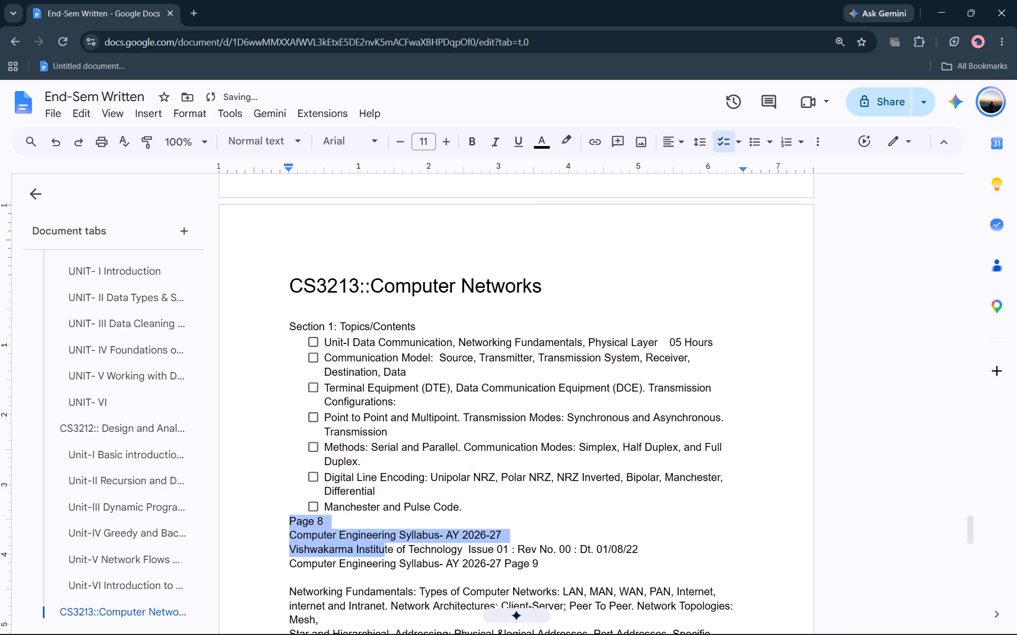
left_click_drag(417, 556, 548, 561)
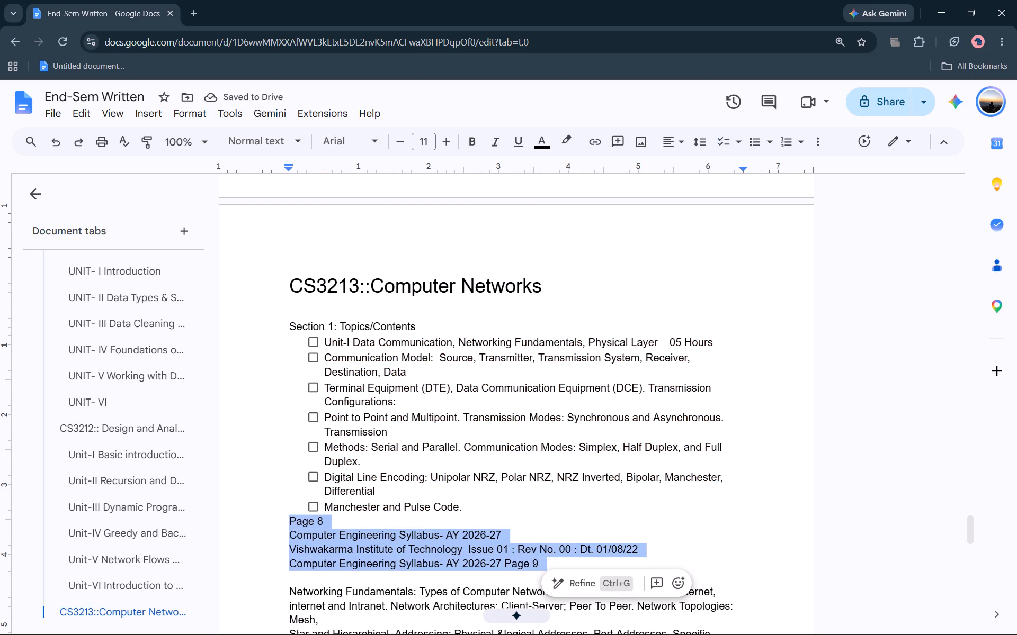
key("BackSpace")
key("BackSpace")
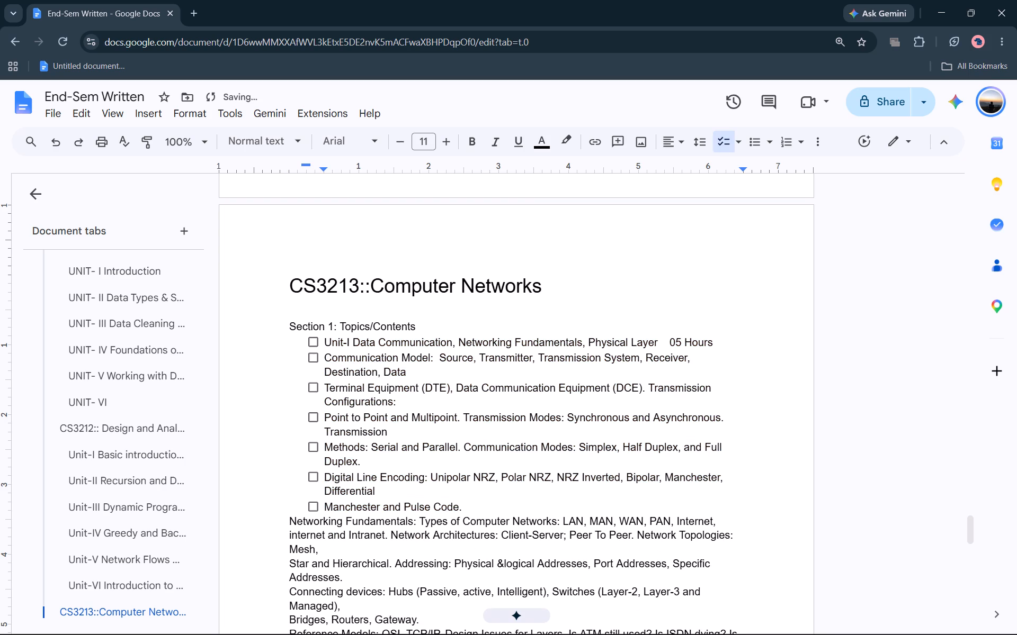
scroll(530, 561, "down", 2)
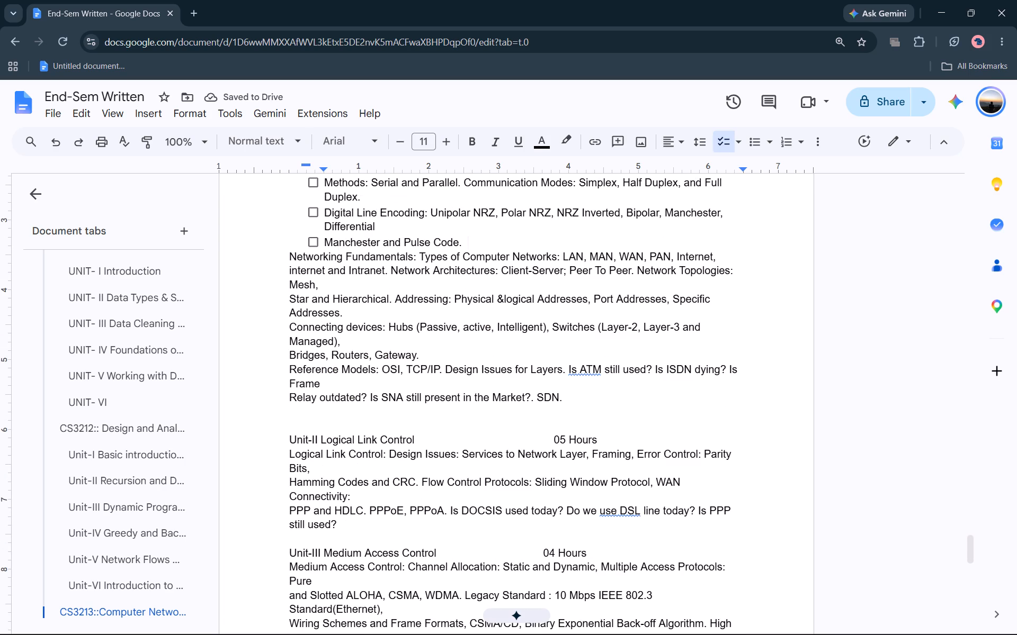
Turn the Unit-I lines from "Networking Fundamentals" through "Relay outdated? Is SNA still present in the Market?. SDN." into checklist items.
left_click_drag(288, 255, 472, 300)
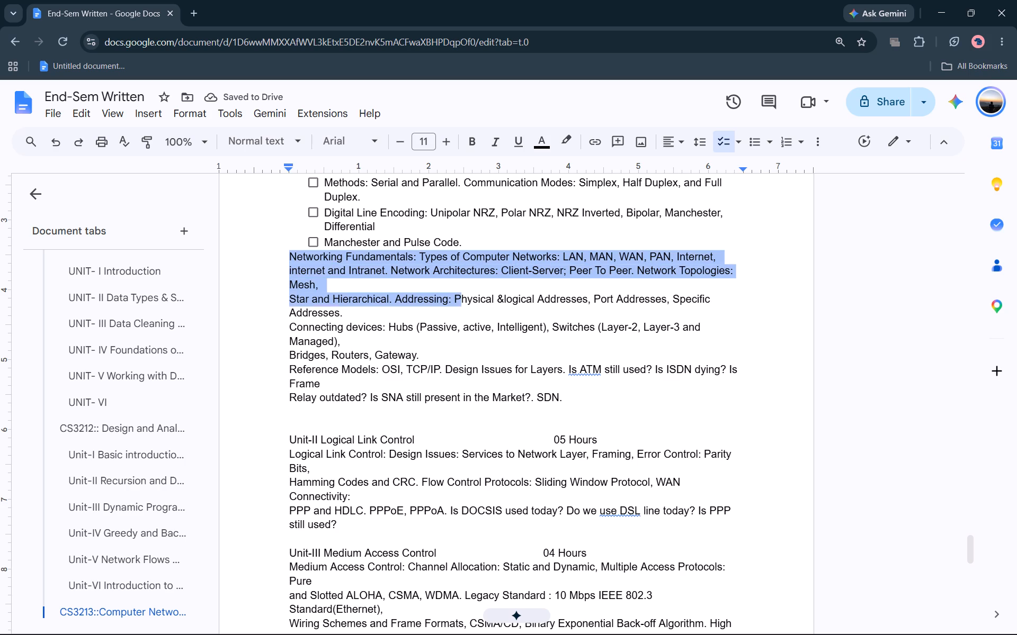
left_click_drag(472, 300, 611, 406)
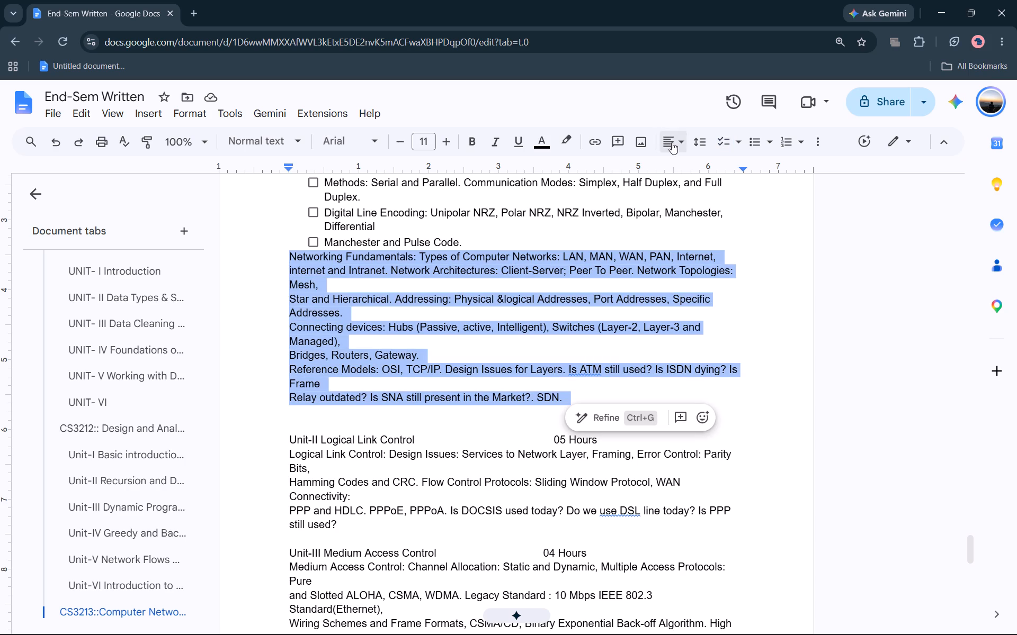
left_click(719, 139)
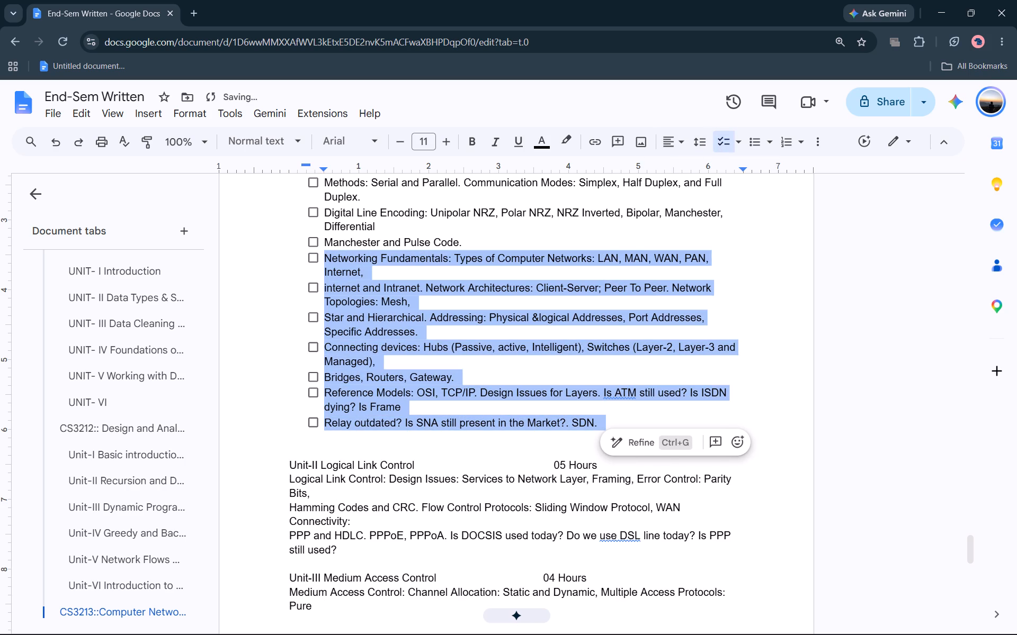
left_click(324, 418)
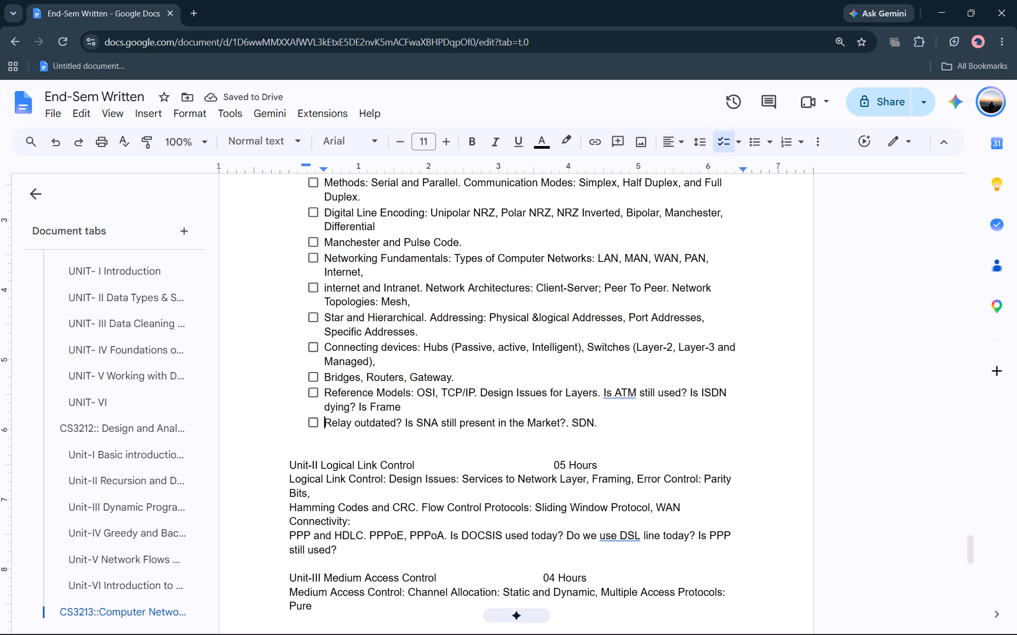
Turn the topic lines under Unit-II Logical Link Control and Unit-III Medium Access Control into checklists, leaving the unit titles as plain text.
scroll(300, 443, "down", 1)
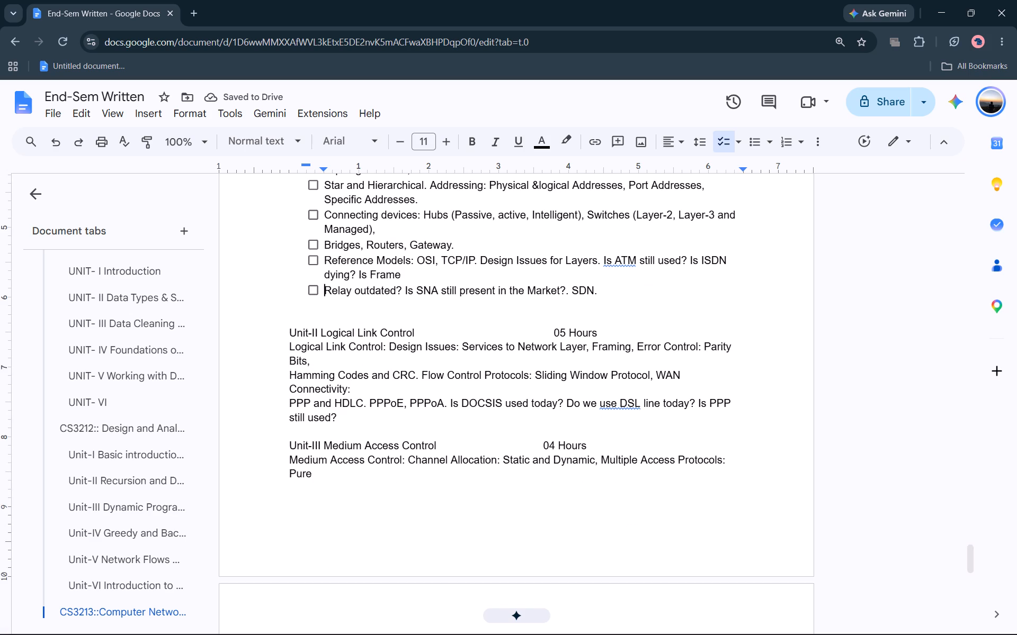
left_click_drag(288, 347, 355, 418)
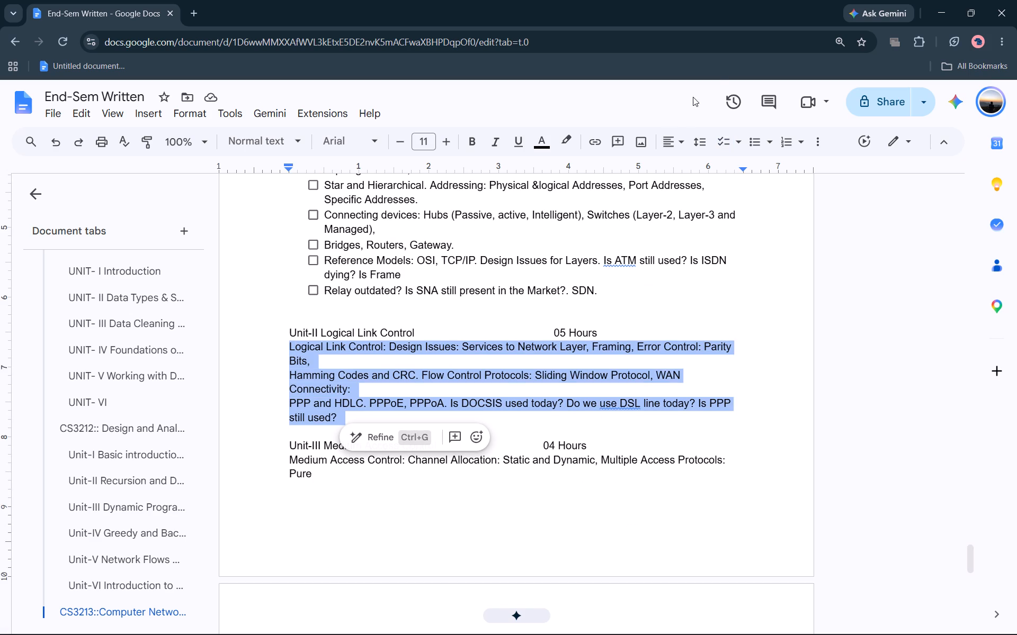
left_click(722, 138)
scroll(475, 307, "down", 2)
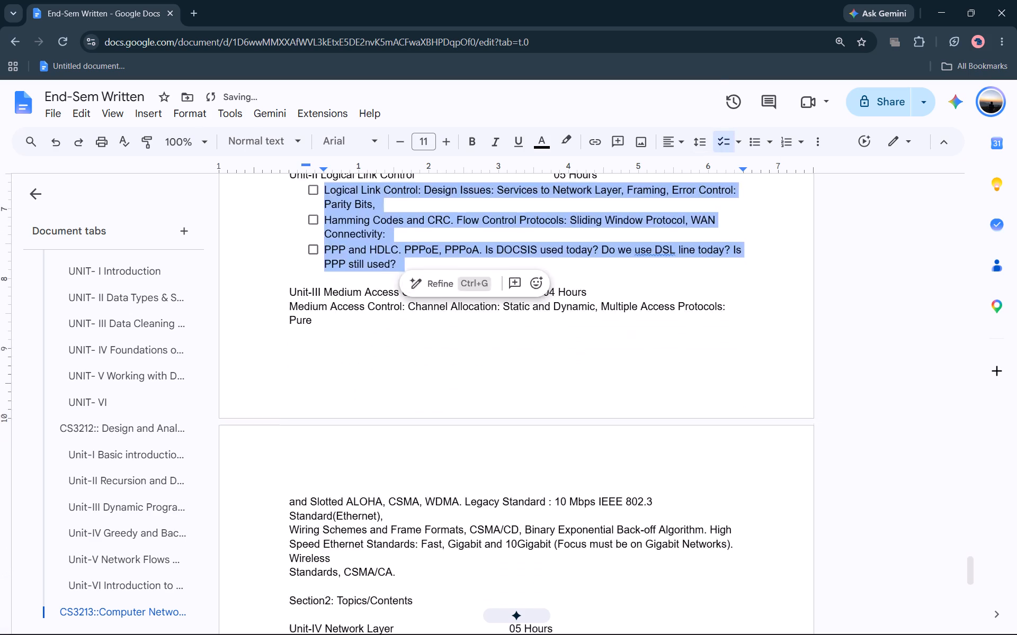
scroll(337, 228, "up", 1)
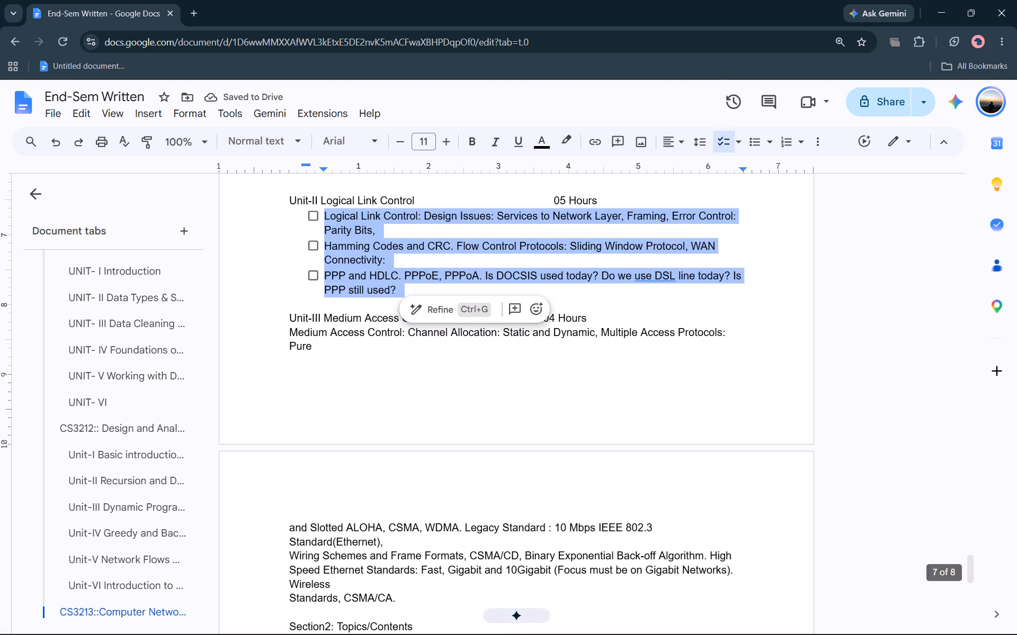
left_click_drag(289, 334, 398, 602)
left_click(729, 143)
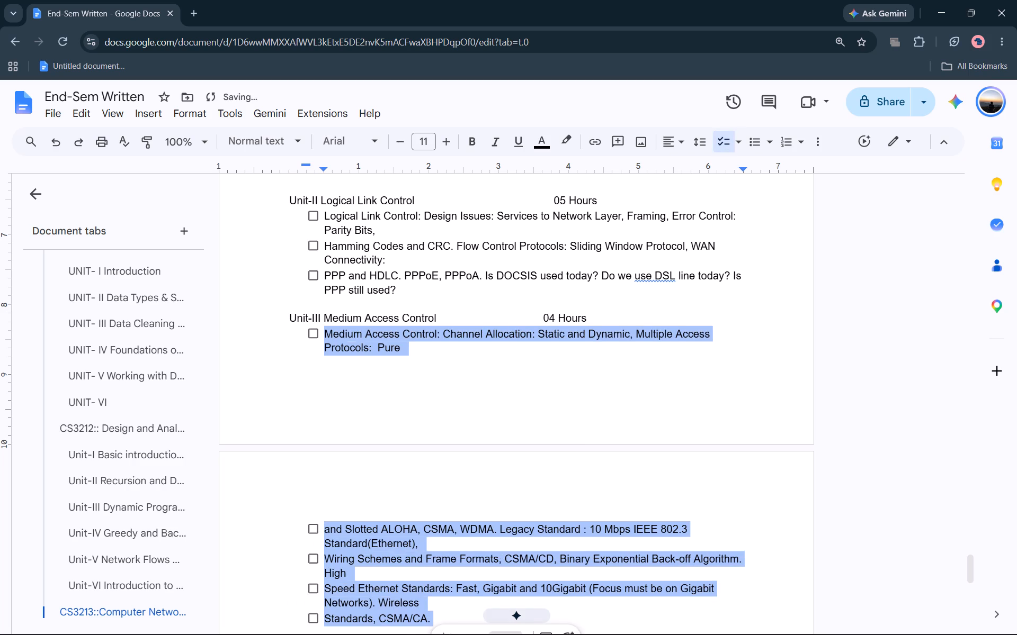
Turn the topic lines under Unit-IV Network Layer, Unit-V Transport Layer and Unit-VI Application Layer into checklists, excluding the unit titles.
scroll(440, 387, "down", 2)
left_click_drag(289, 424, 333, 453)
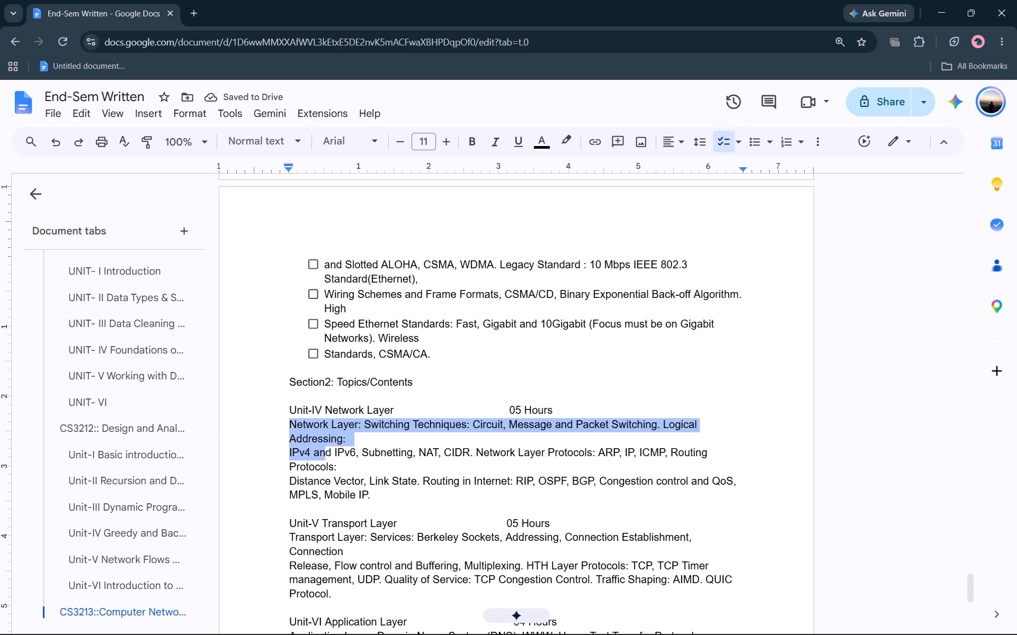
left_click_drag(333, 453, 378, 494)
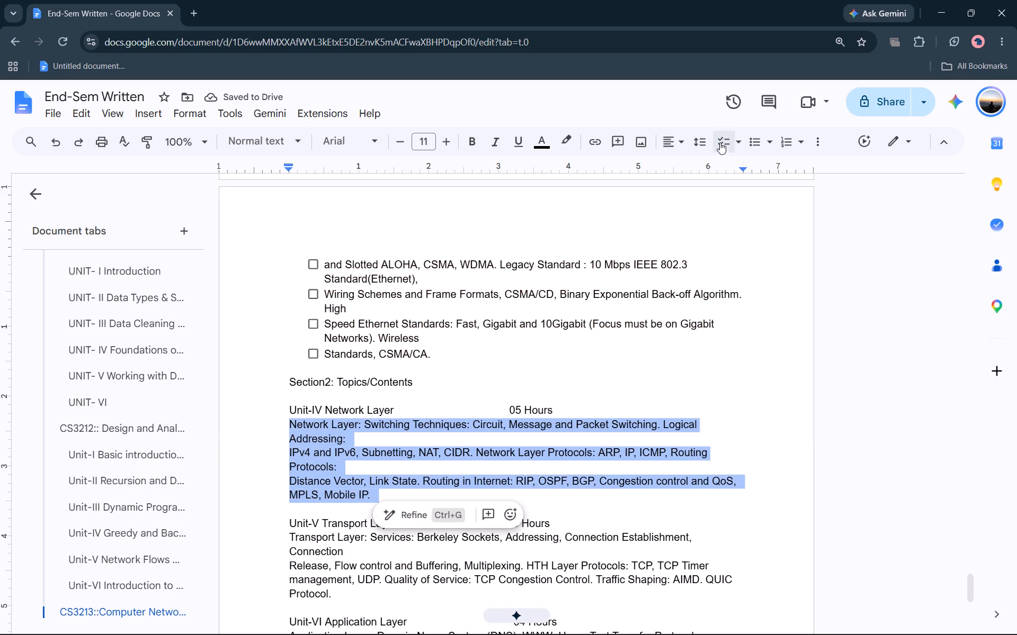
left_click(720, 142)
scroll(554, 288, "down", 2)
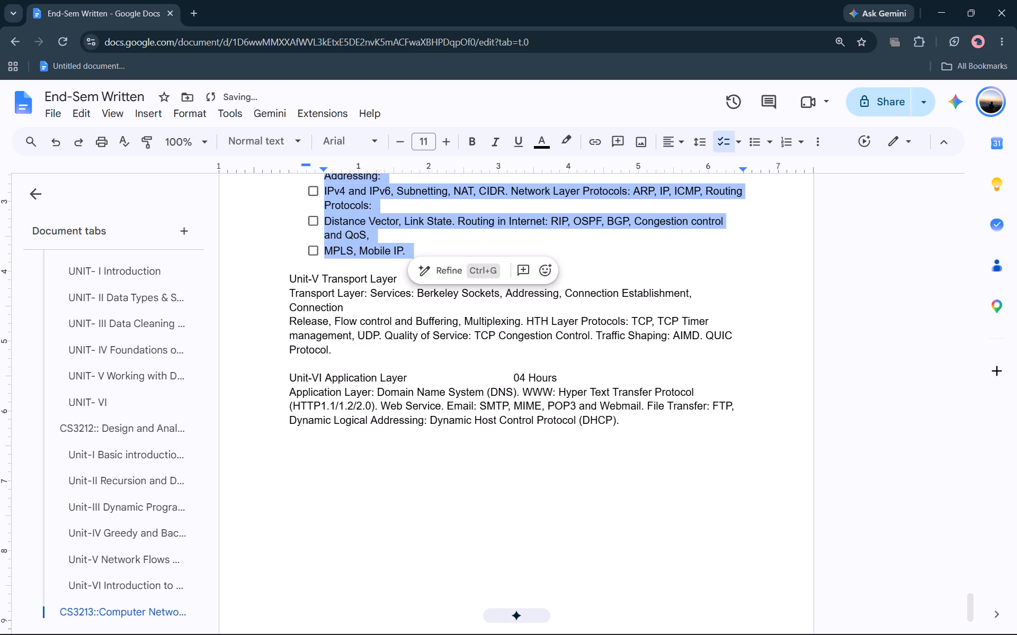
left_click_drag(288, 292, 338, 351)
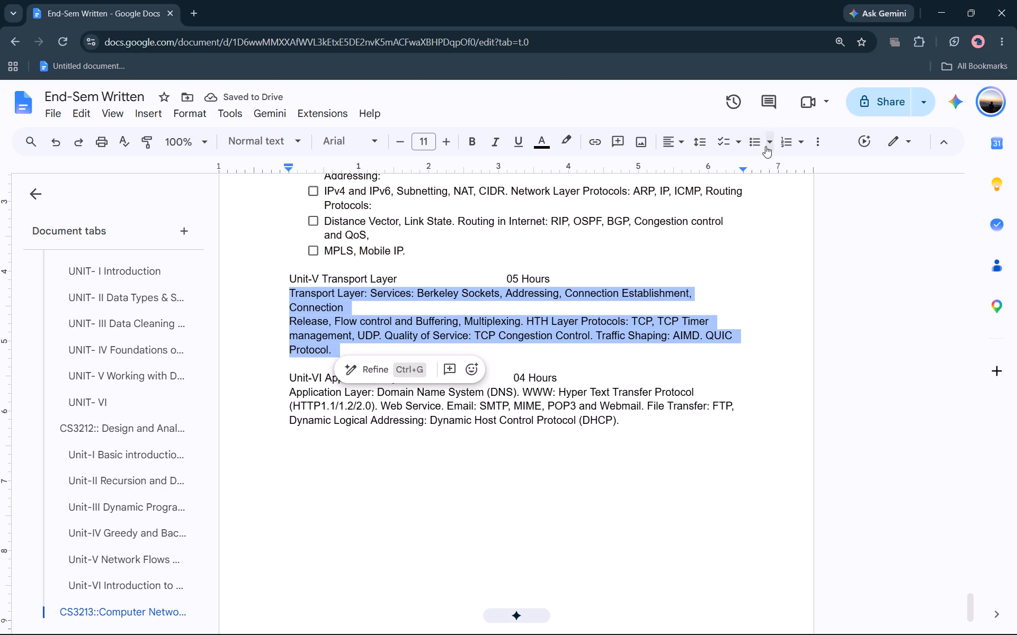
left_click(716, 148)
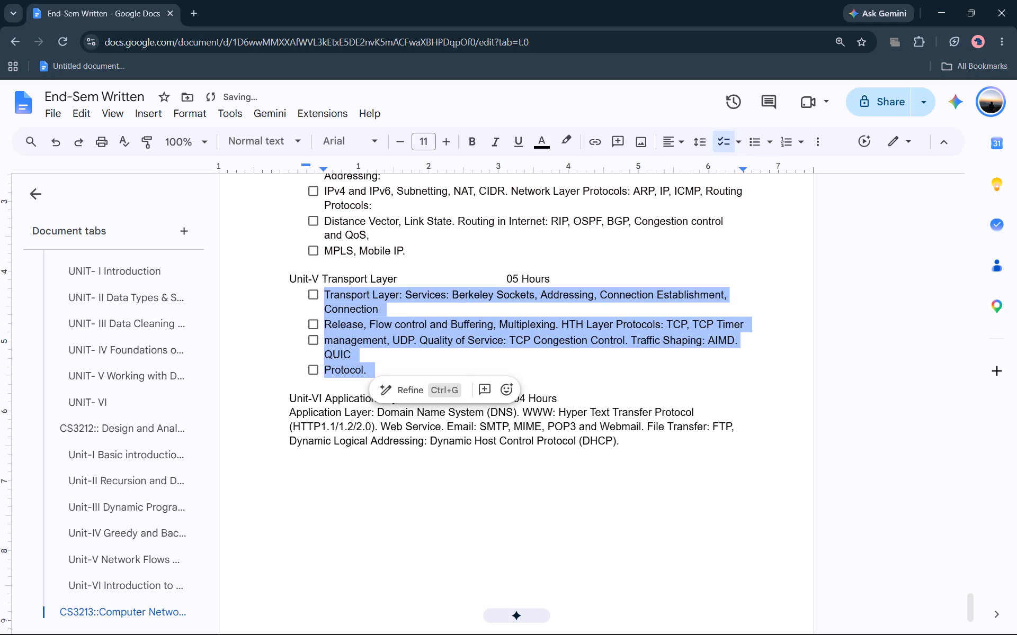
left_click_drag(291, 412, 623, 443)
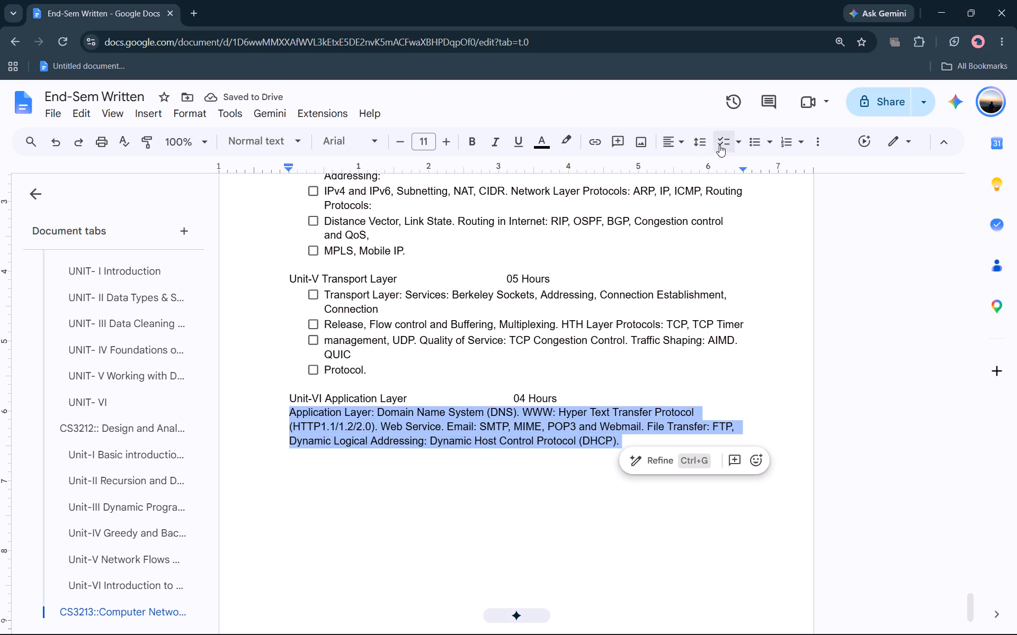
left_click(720, 146)
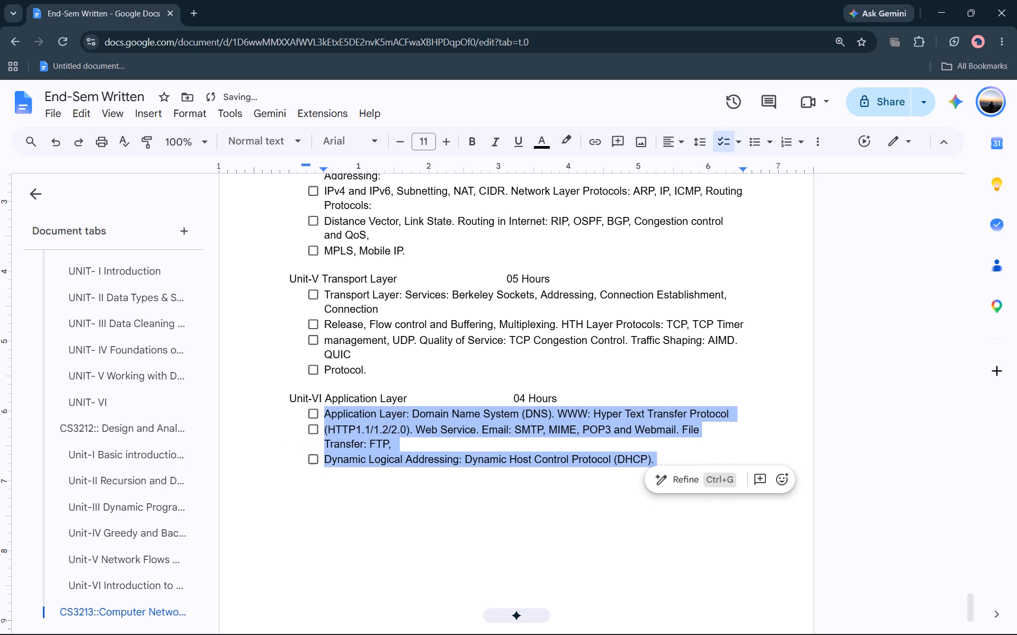
Apply the Heading 3 style to the Unit-VI Application Layer and Unit-V Transport Layer title lines.
left_click(282, 395)
left_click(286, 397)
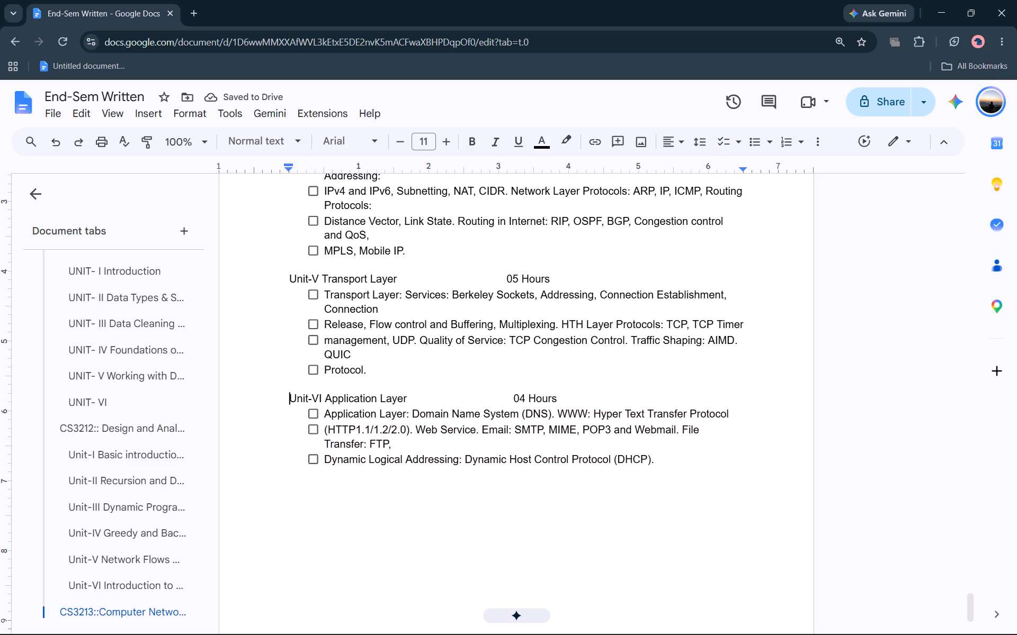
double_click(287, 397)
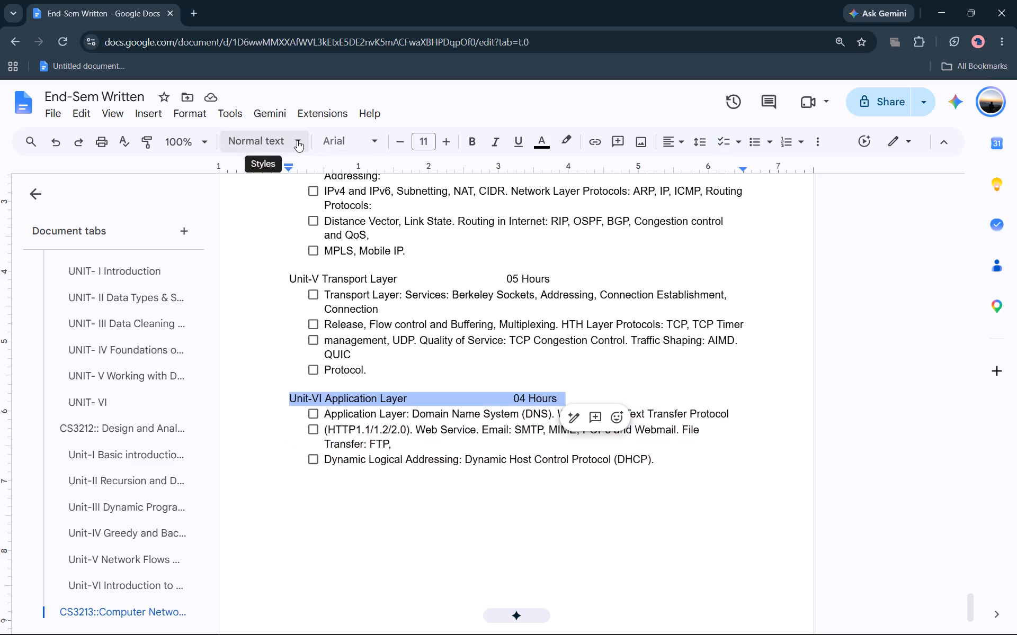
left_click(297, 140)
left_click(274, 457)
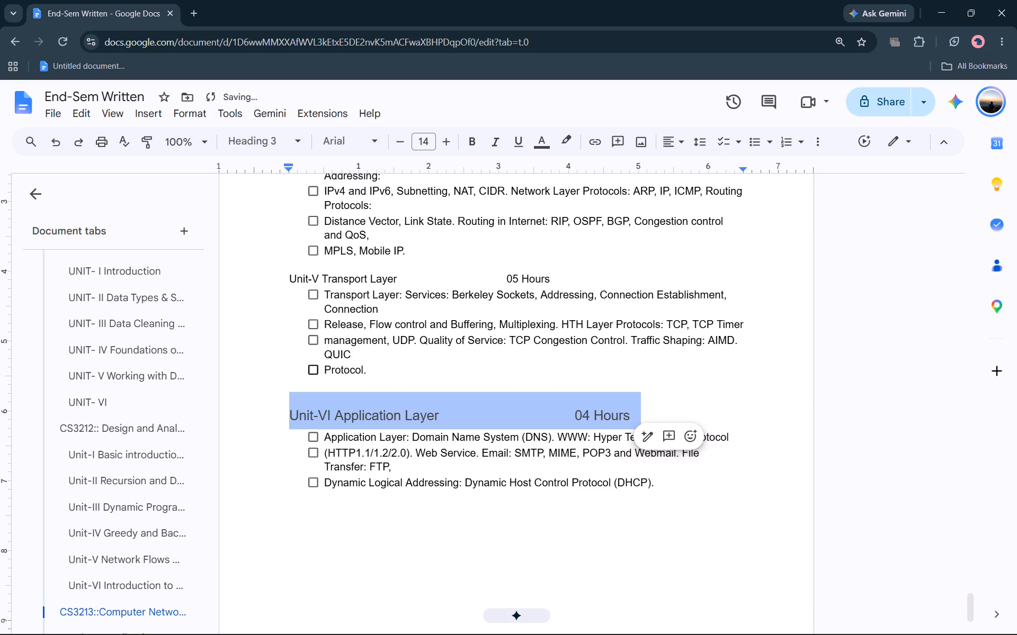
triple_click(288, 277)
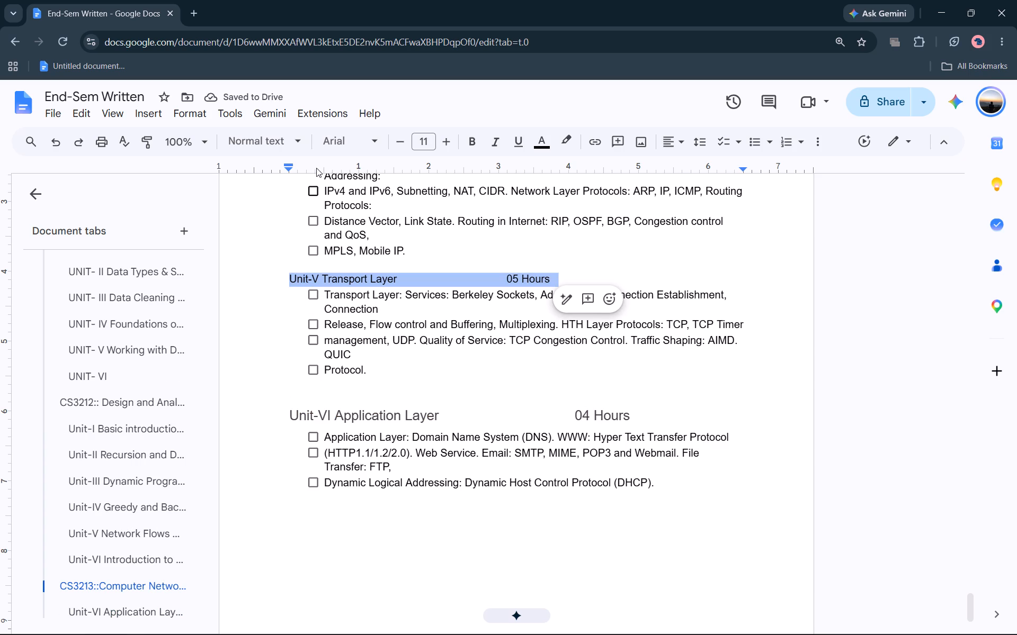
left_click(299, 146)
left_click(248, 440)
Apply the Heading 3 style to the Unit-IV Network Layer title line below "Section2: Topics/Contents".
scroll(248, 440, "up", 2)
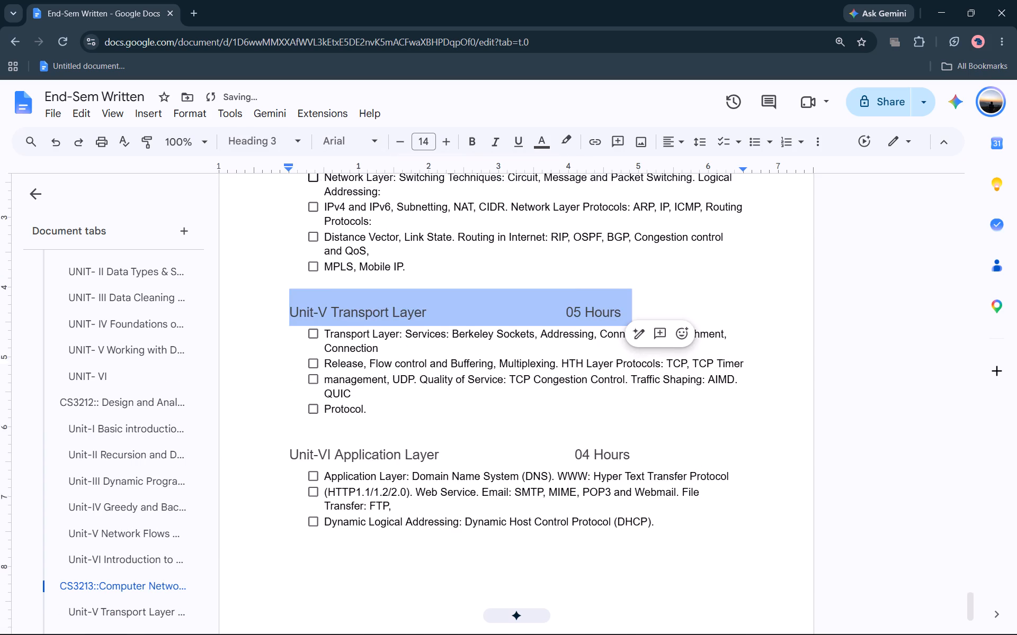
left_click(289, 409)
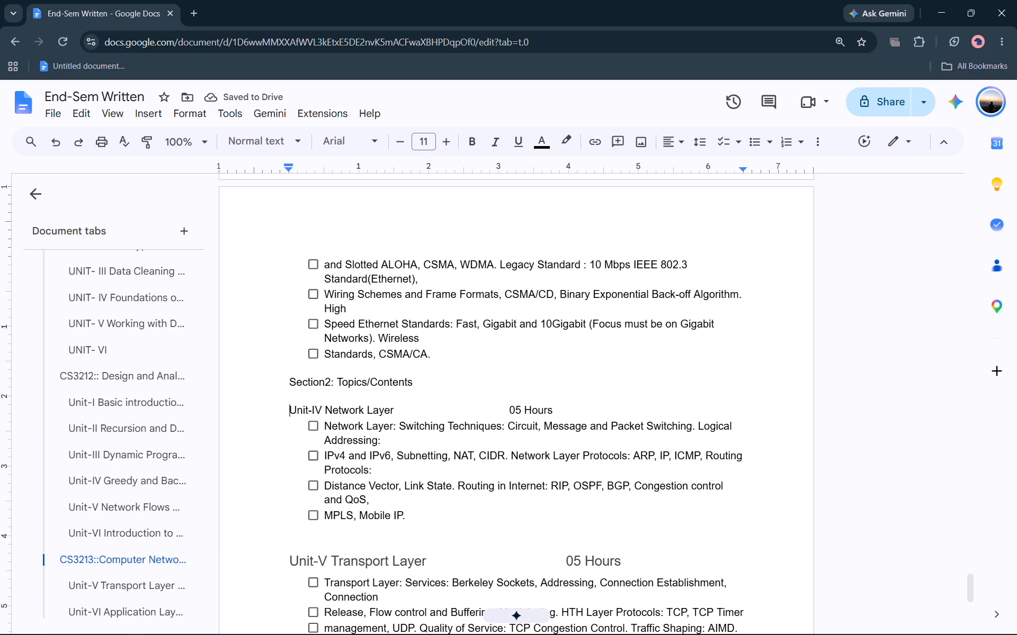
left_click(289, 409)
left_click(289, 409)
left_click(289, 409)
left_click(288, 409)
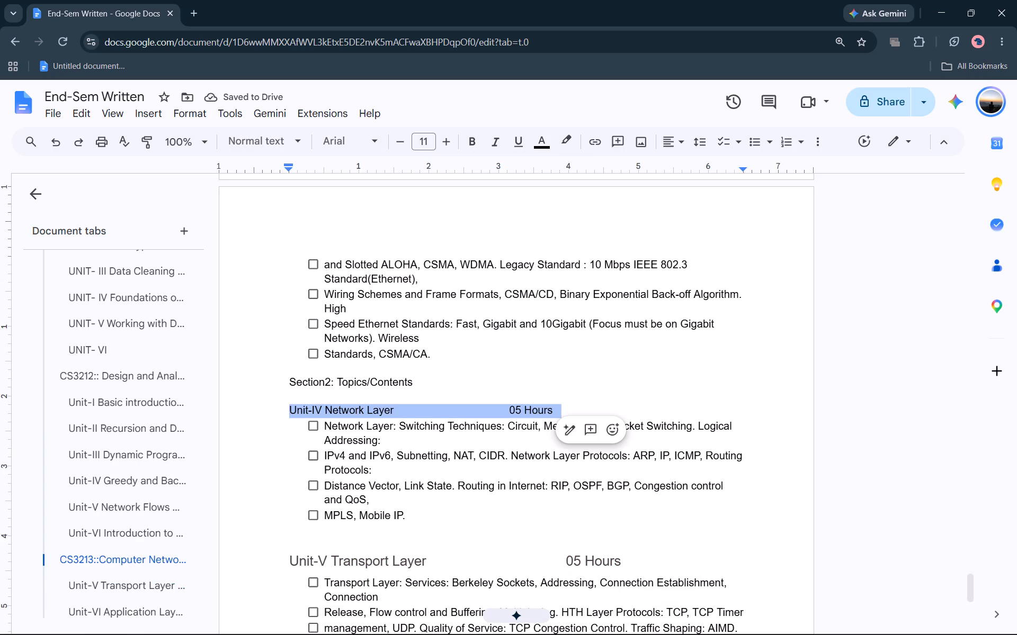
left_click(269, 138)
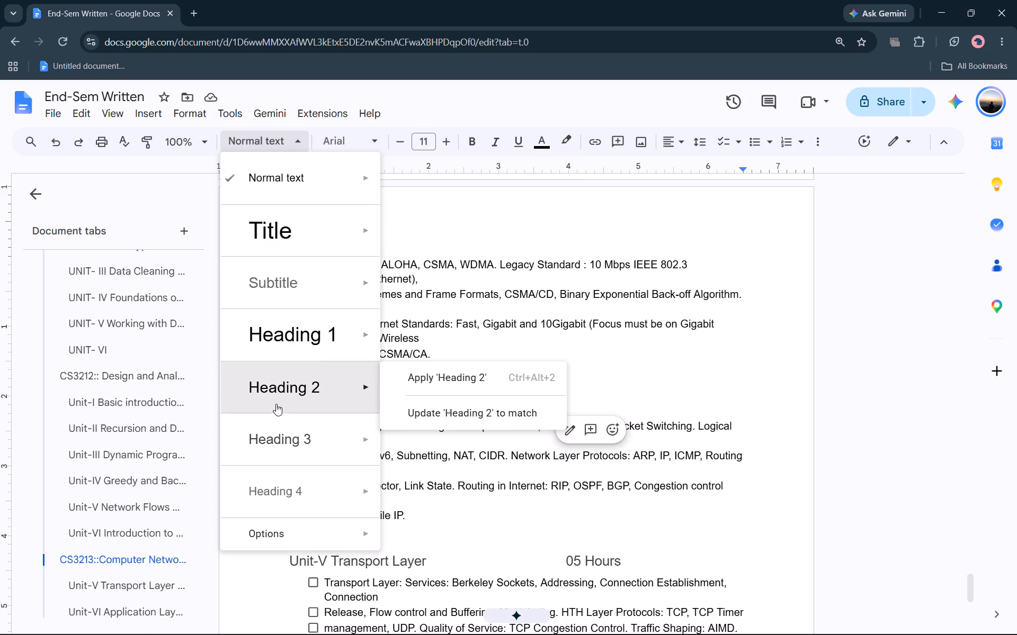
left_click(276, 424)
Apply the Heading 3 style to the Unit-III Medium Access Control title line.
scroll(276, 424, "up", 2)
scroll(276, 424, "down", 1)
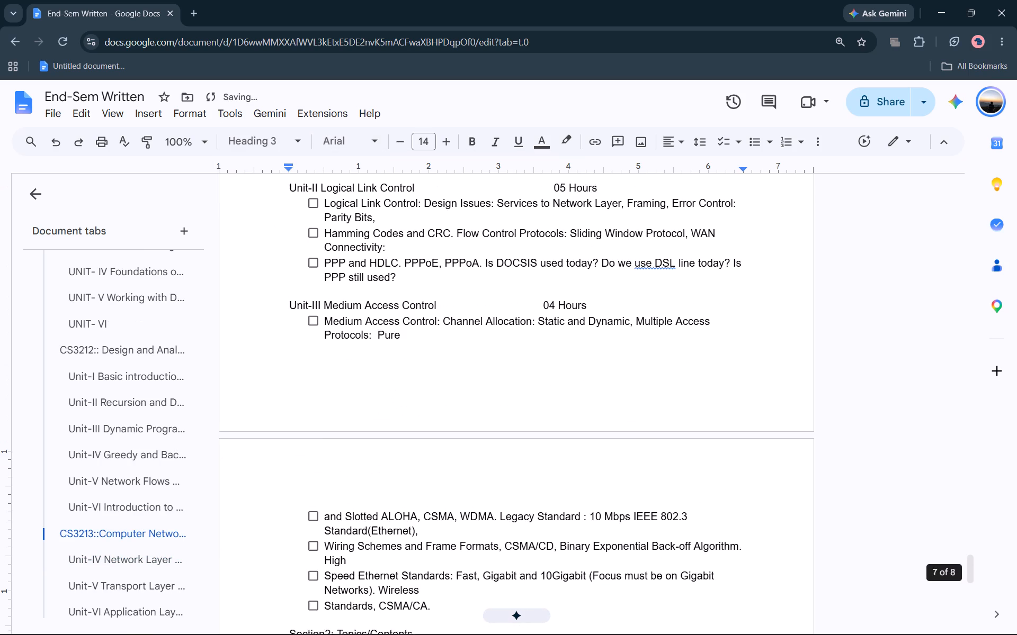
scroll(276, 424, "down", 1)
scroll(276, 424, "up", 4)
scroll(276, 439, "down", 1)
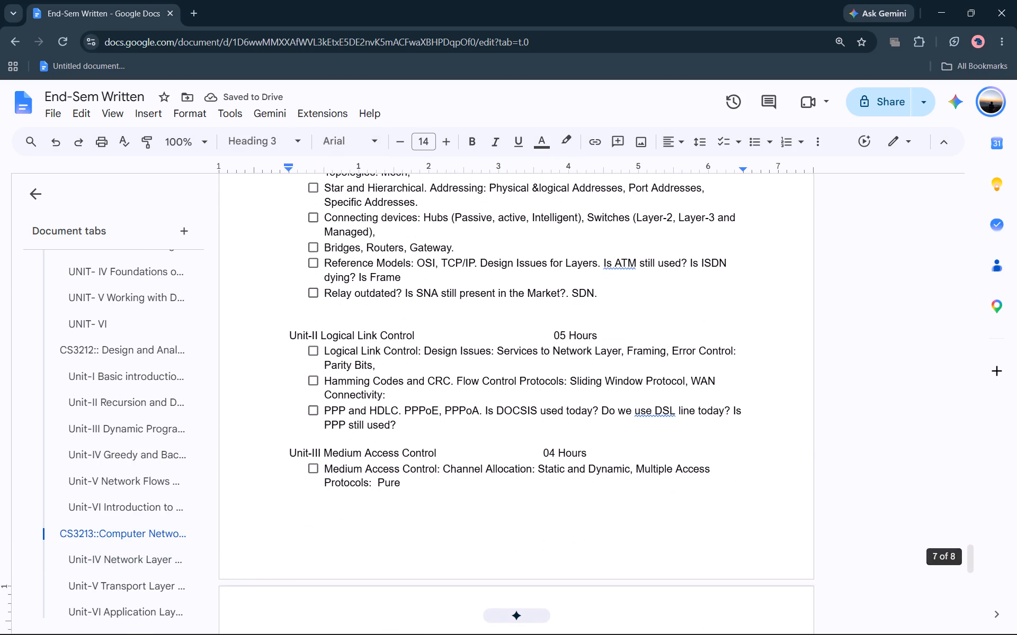
left_click(280, 457)
triple_click(286, 453)
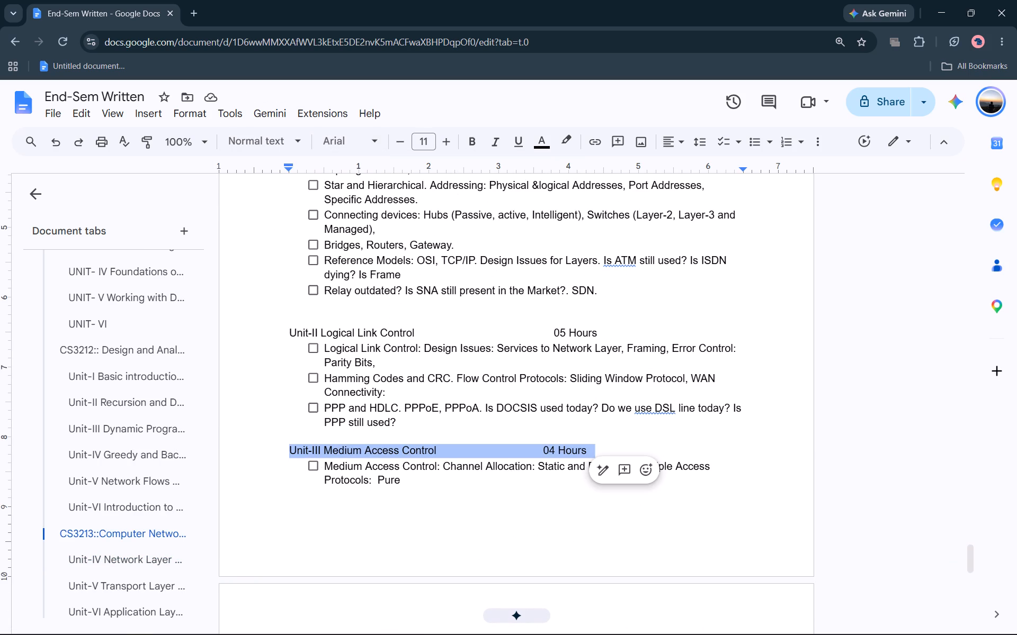
left_click(304, 147)
left_click(300, 444)
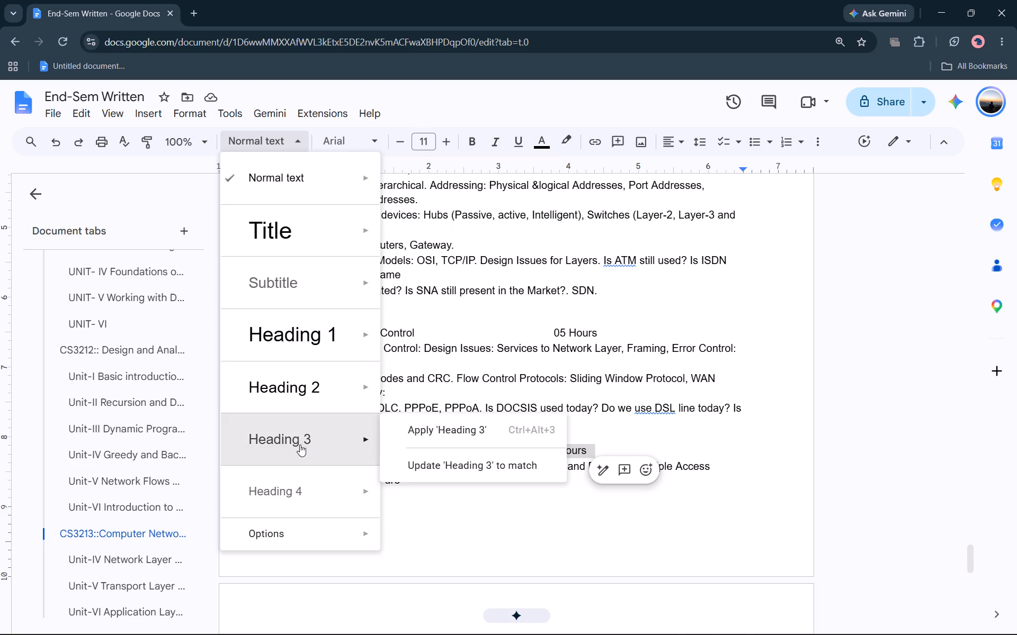
Apply the Heading 3 style to the Unit-II Logical Link Control title line.
scroll(300, 444, "up", 2)
scroll(275, 514, "down", 2)
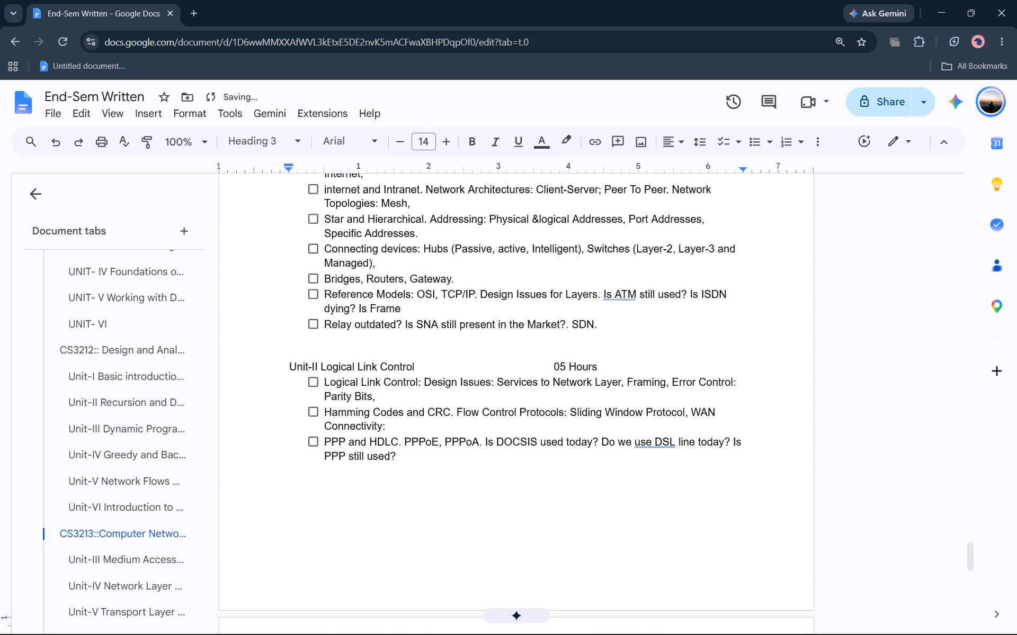
scroll(270, 364, "up", 1)
triple_click(284, 384)
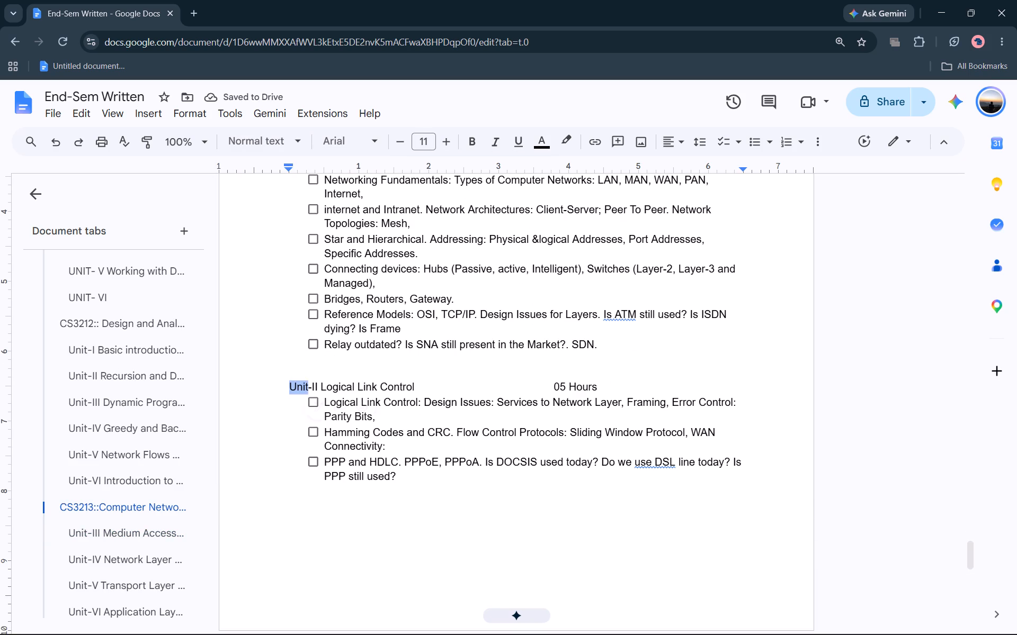
left_click(284, 384)
double_click(284, 384)
left_click(284, 384)
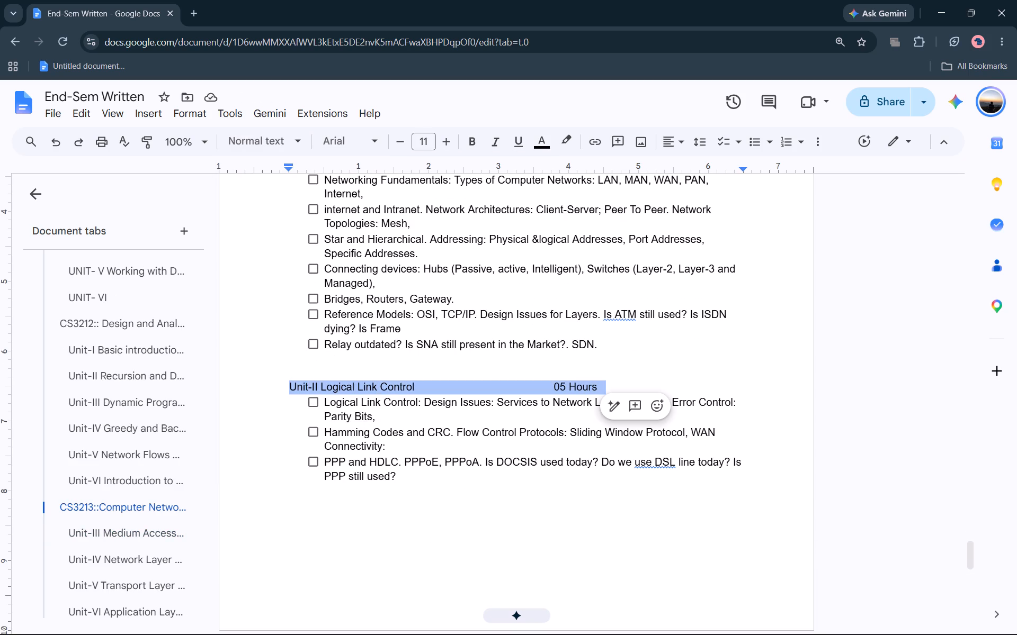
left_click(292, 150)
left_click(306, 433)
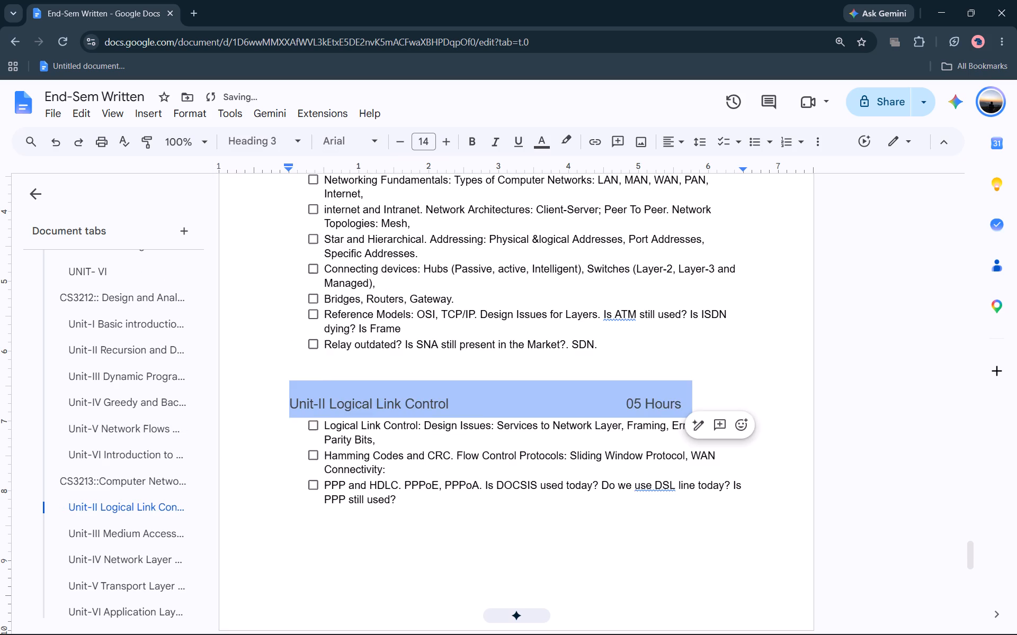
Apply the Heading 3 style to the "Section 1: Topics/Contents" line below the CS3213 Computer Networks title.
scroll(306, 433, "up", 3)
left_click_drag(293, 373, 291, 377)
left_click(290, 379)
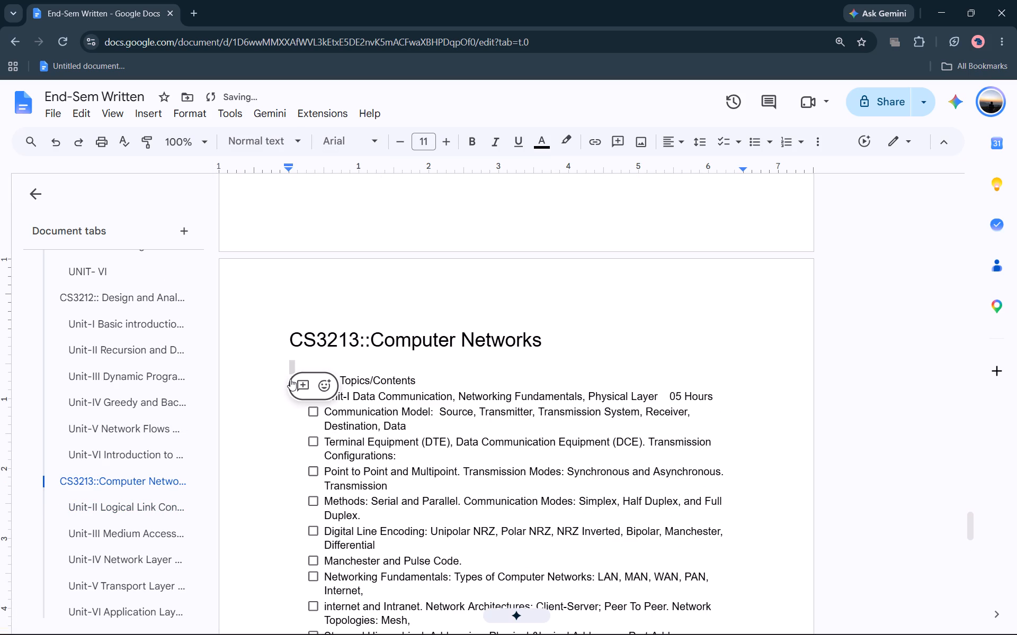
left_click(280, 382)
double_click(280, 382)
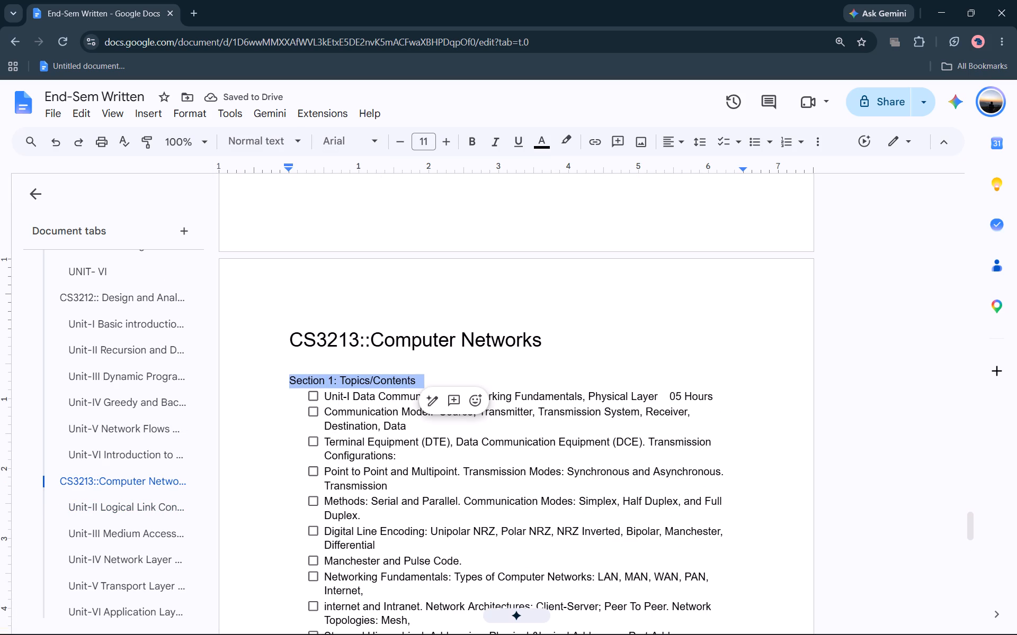
left_click(290, 147)
left_click(288, 446)
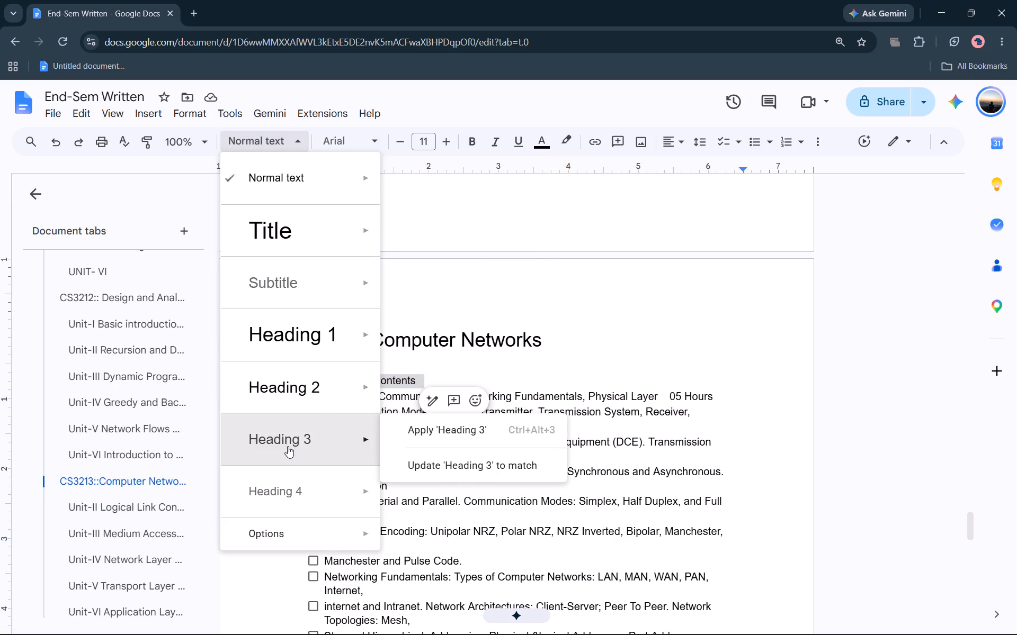
Save the document with the Heading 3 styling on the Computer Networks section line.
left_click(453, 315)
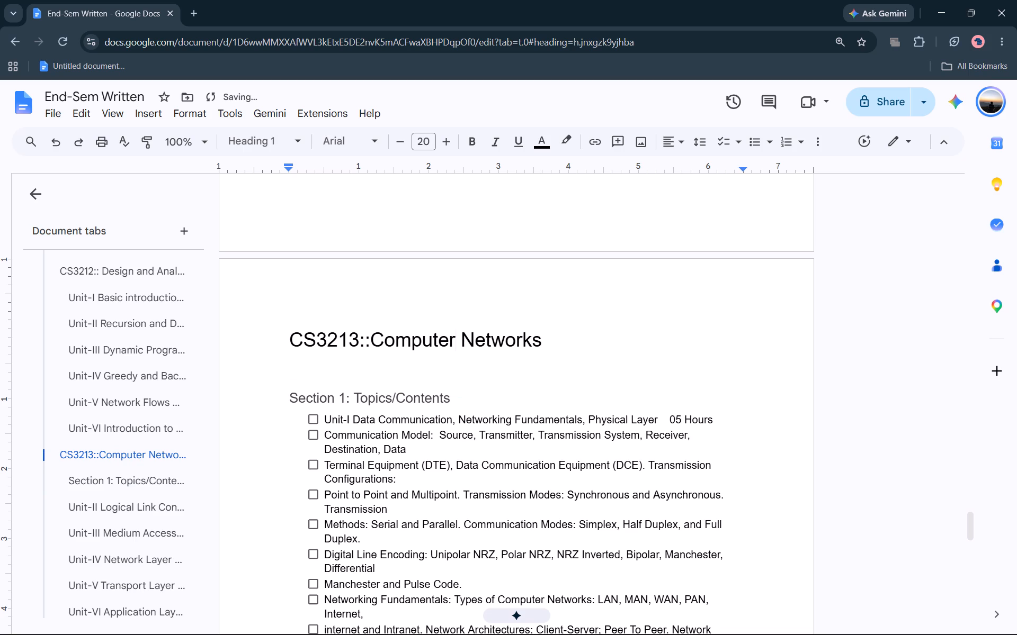
key("ctrl+s")
Review the styled course and unit headings through the document and in its outline.
scroll(374, 587, "down", 3)
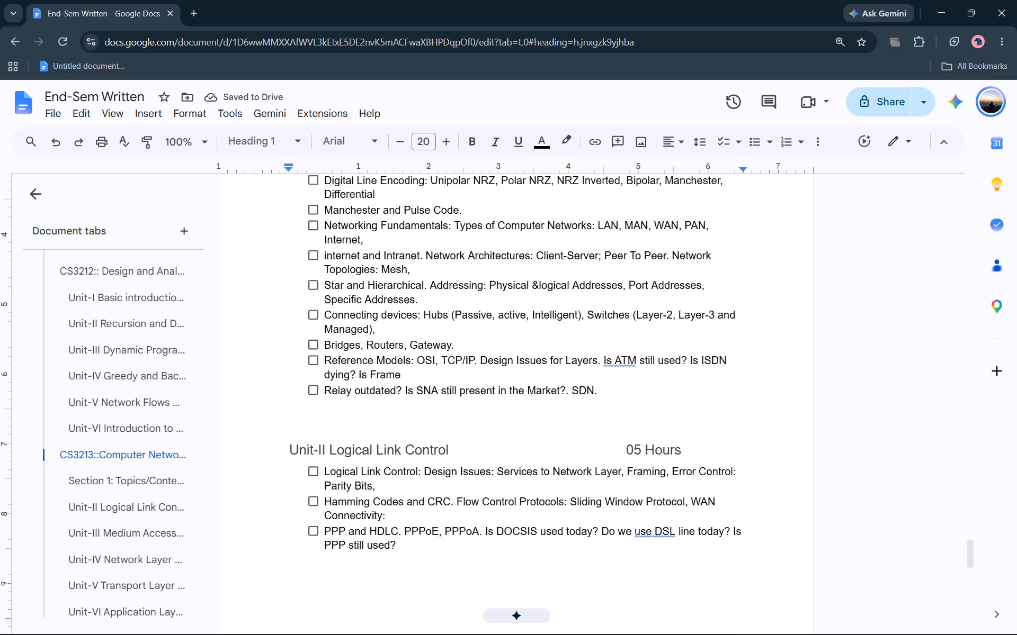
scroll(371, 587, "down", 6)
scroll(371, 588, "up", 14)
scroll(370, 589, "up", 11)
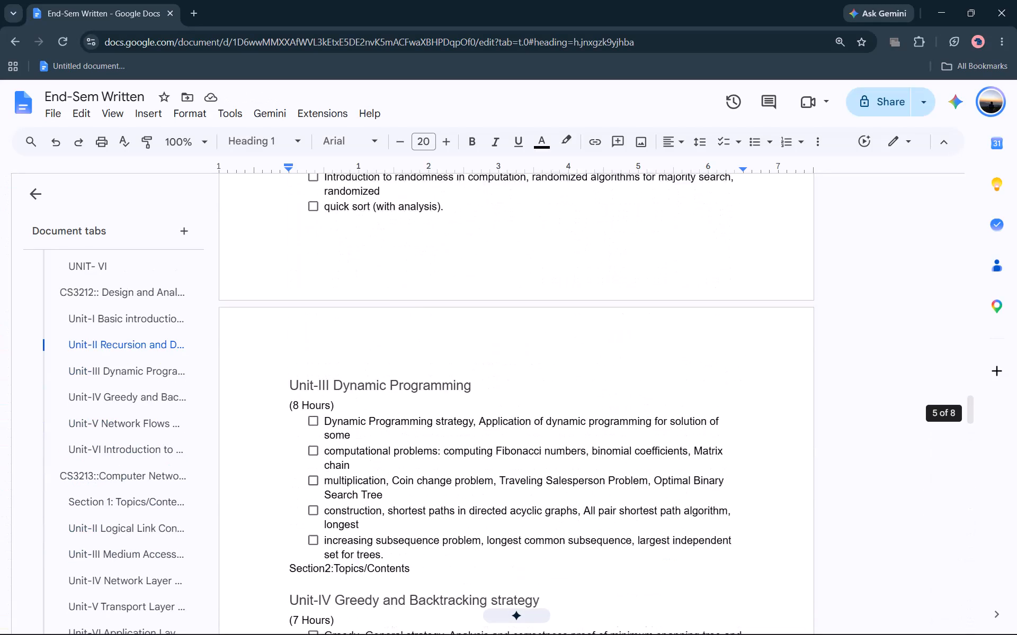
scroll(370, 589, "up", 17)
scroll(159, 540, "down", 12)
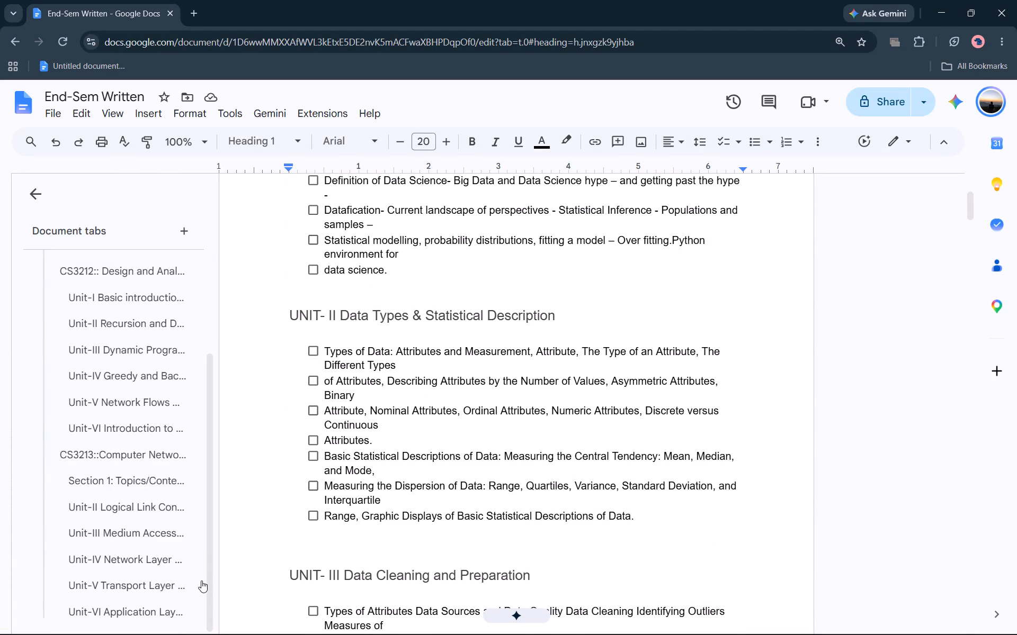
left_click_drag(207, 577, 224, 365)
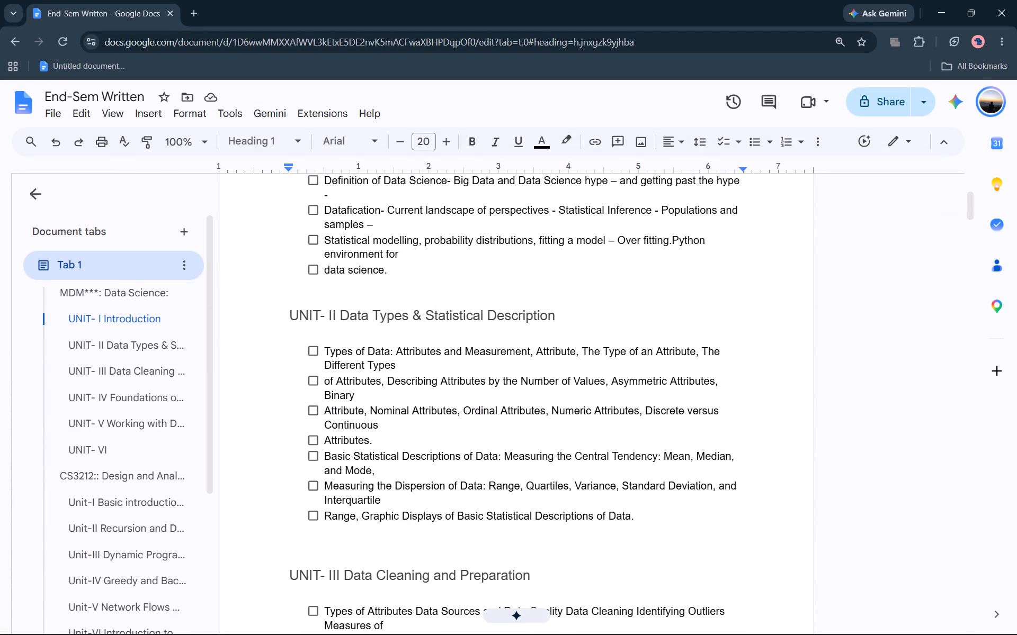
left_click(93, 258)
left_click(104, 269)
left_click(239, 342)
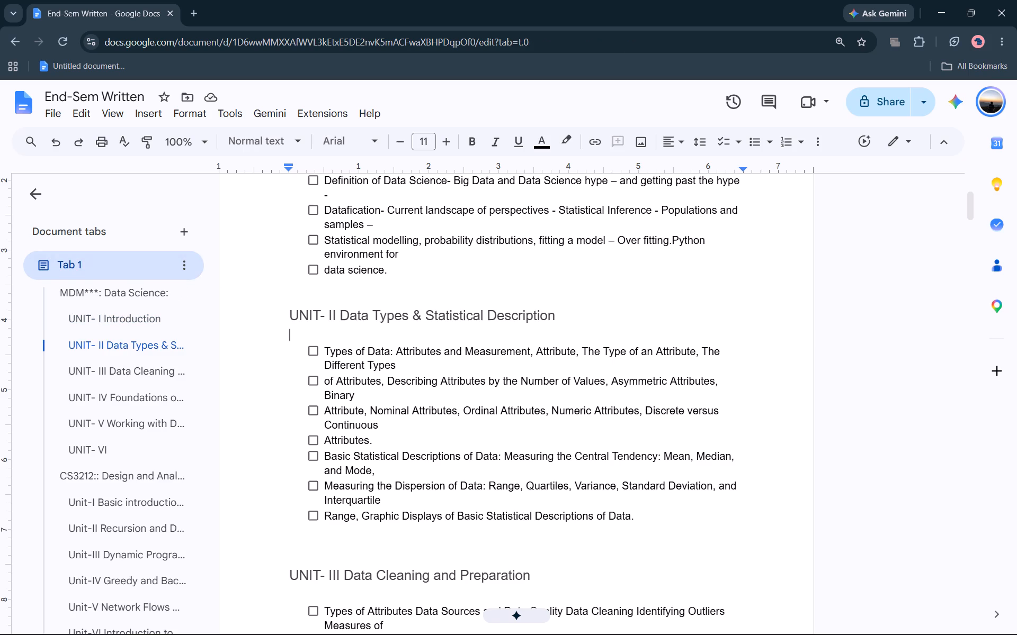
Insert the line "END SEM WRITTEN SYLLABUS" above the "MDM***: Data Science:" heading at the start of the document.
scroll(228, 505, "down", 6)
scroll(229, 507, "up", 19)
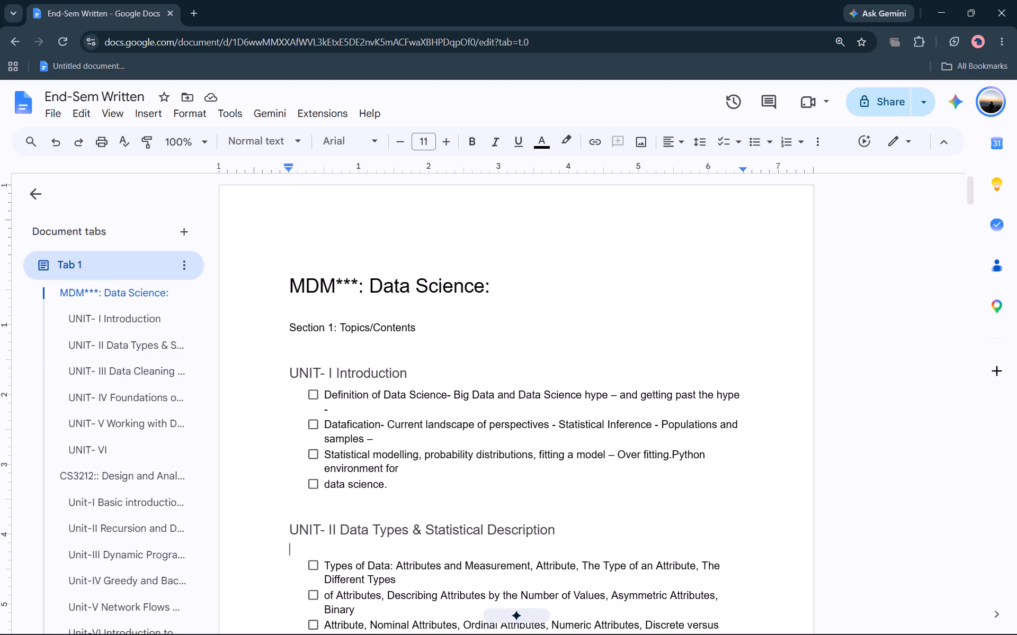
left_click(291, 238)
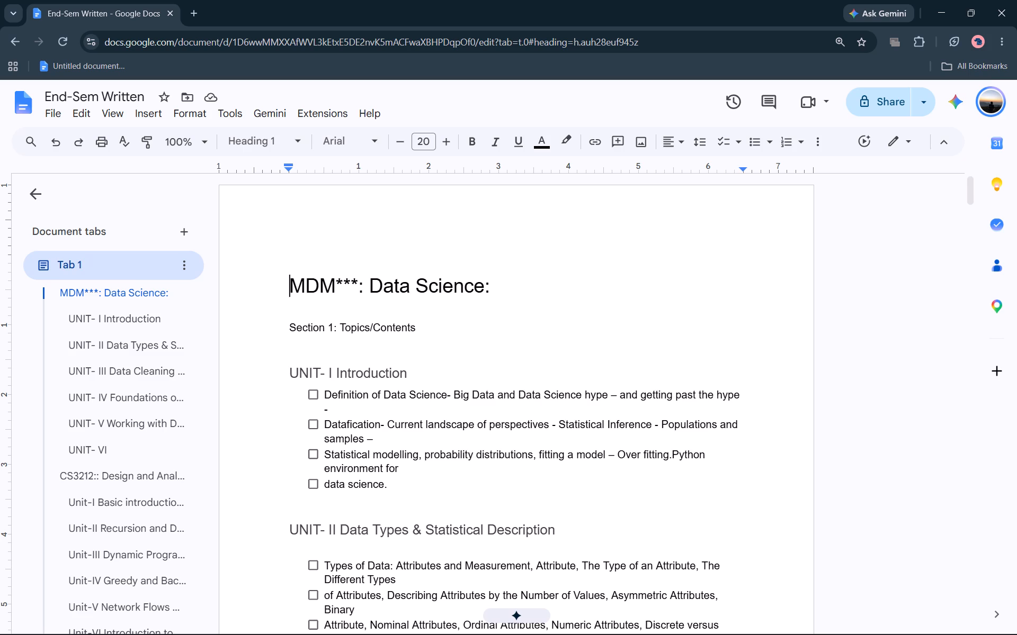
key("Return")
key("Up")
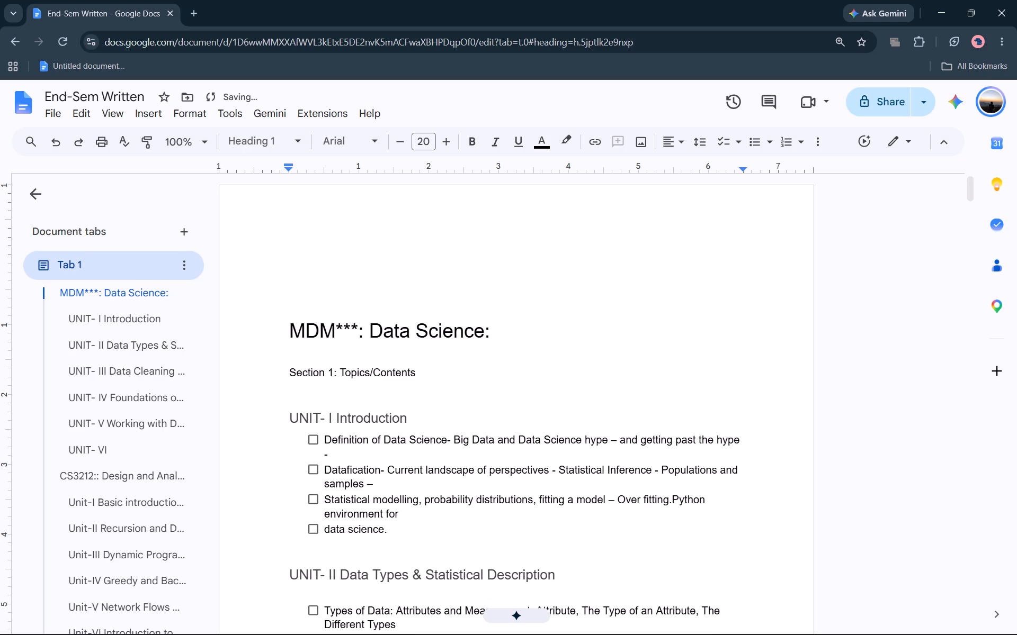
type("End")
key("space")
type("SEM")
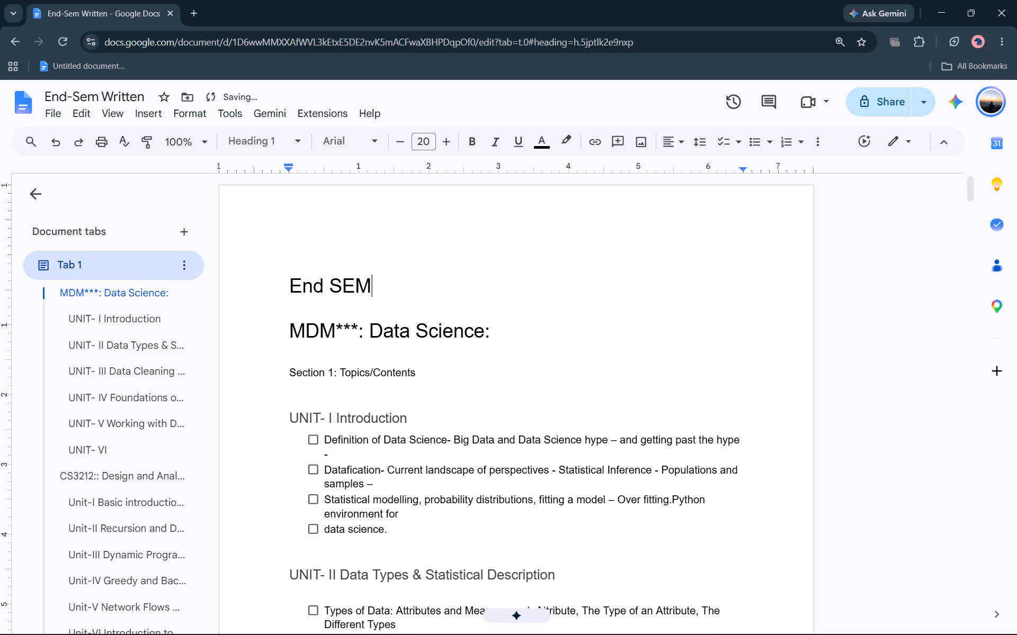
key("BackSpace")
key("BackSpace")
key("BackSpace")
key("BackSpace")
key("BackSpace")
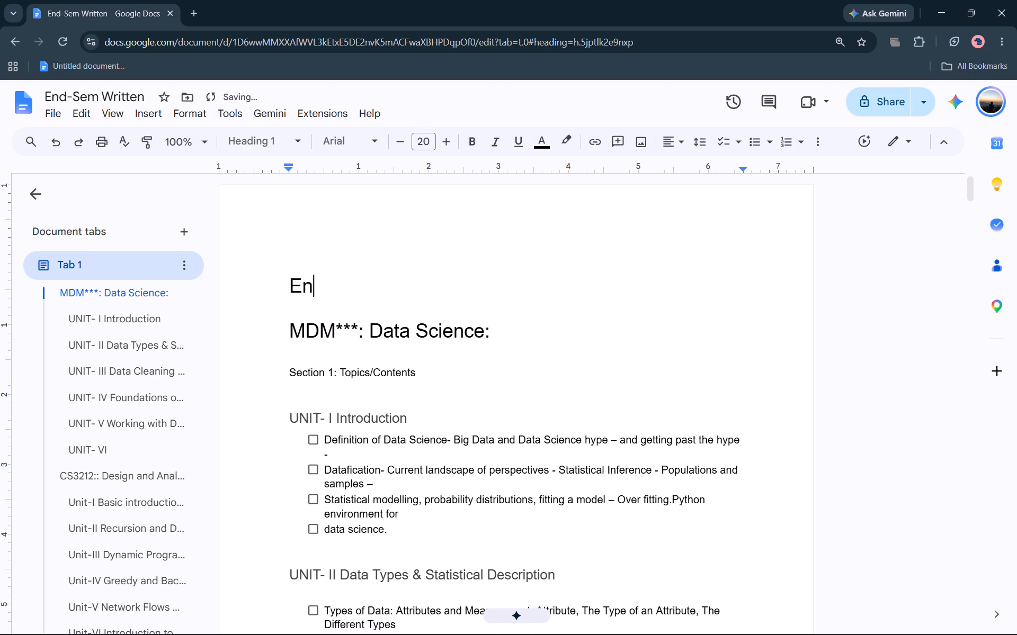
type("ND SEM")
key("space")
type("WRITTEN SYLLABUS")
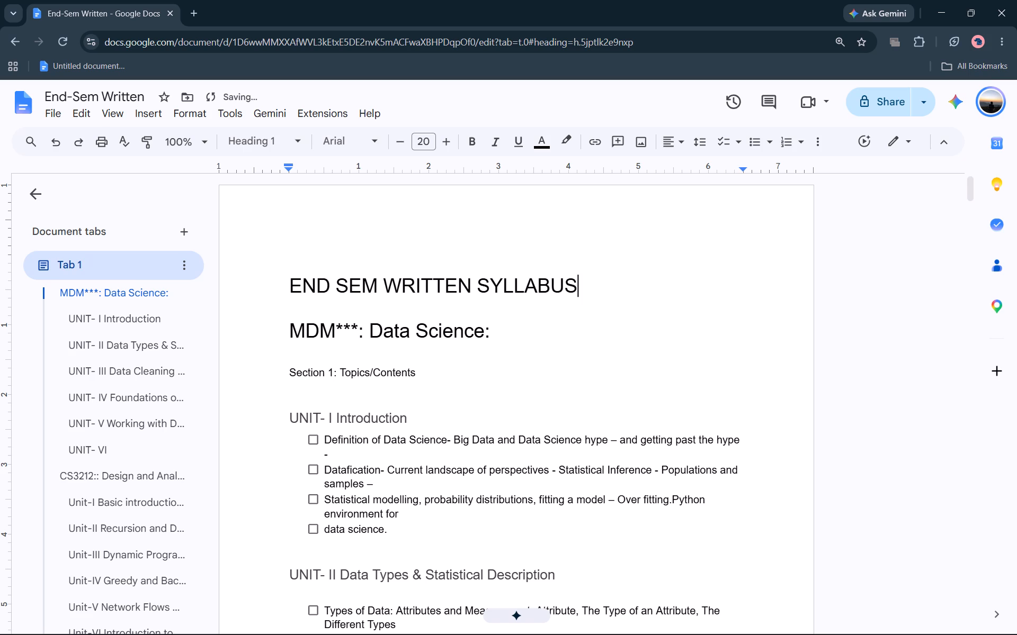
Apply the Title style to the "END SEM WRITTEN SYLLABUS" line.
left_click(278, 301)
double_click(279, 297)
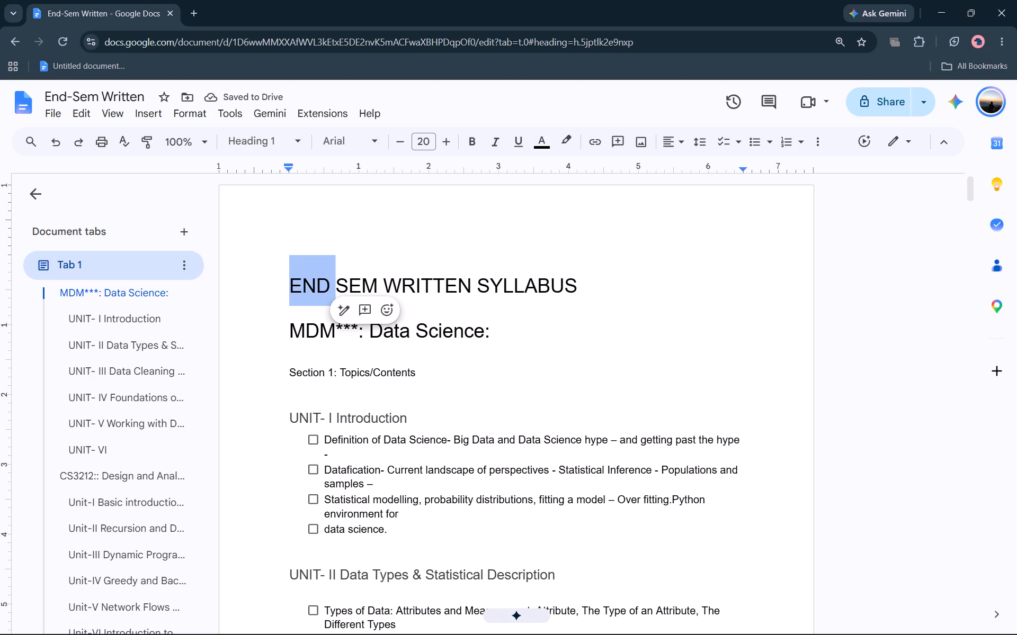
left_click(280, 296)
triple_click(283, 284)
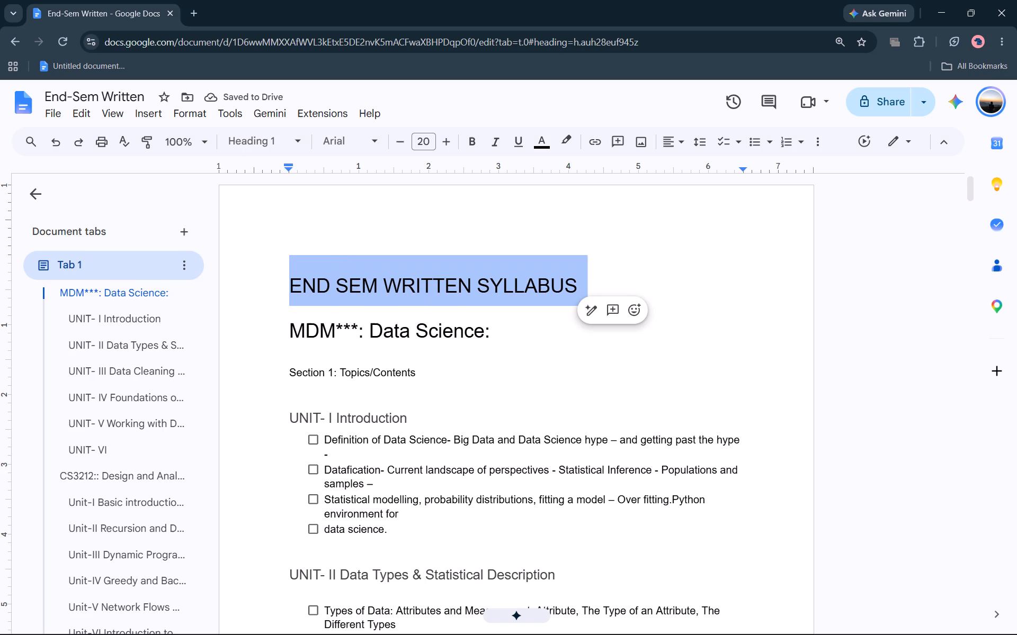
left_click(247, 144)
left_click(253, 205)
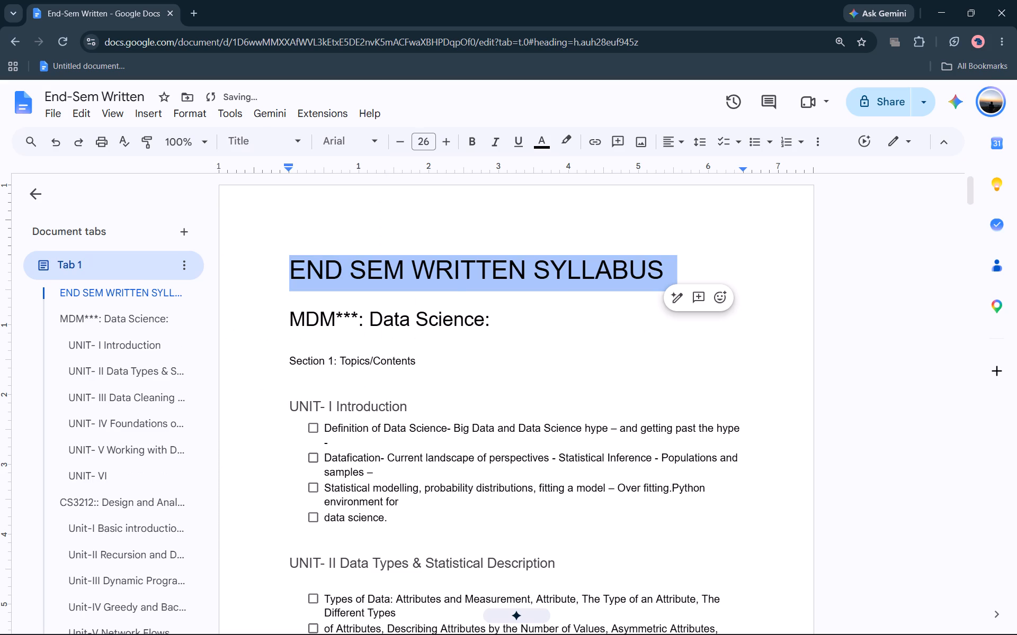
left_click(247, 264)
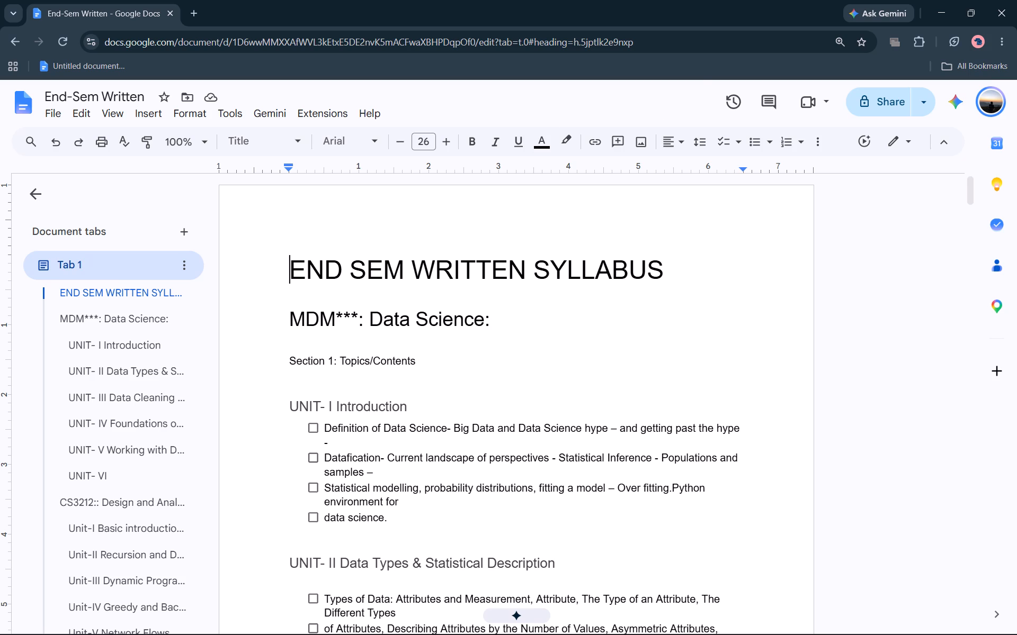
Close the Google Docs browser window and the syllabus PDF window in Microsoft Edge.
left_click(1016, 0)
left_click(1016, 3)
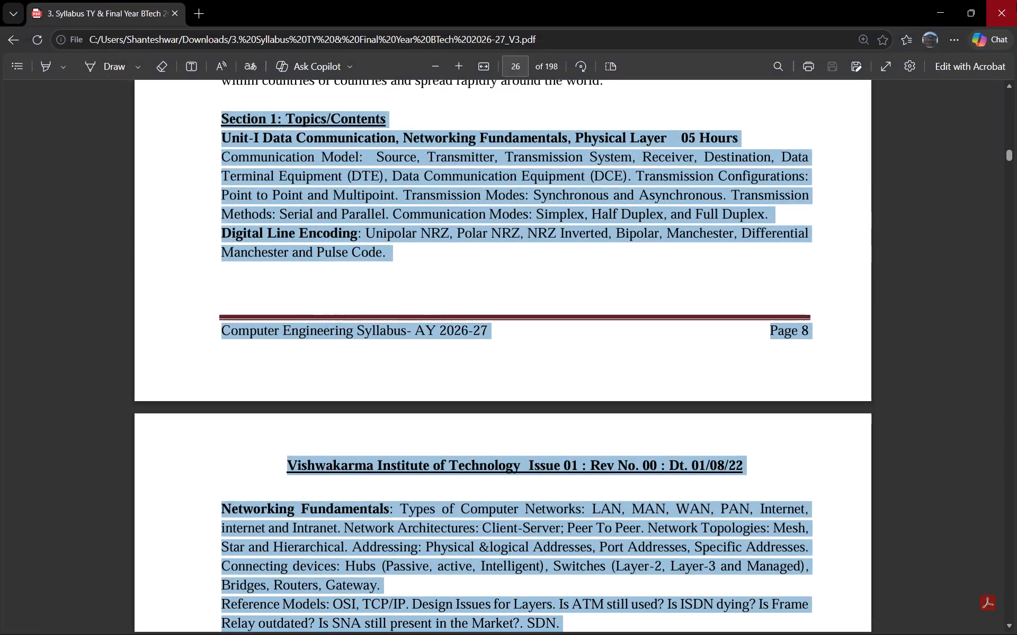
left_click(1013, 10)
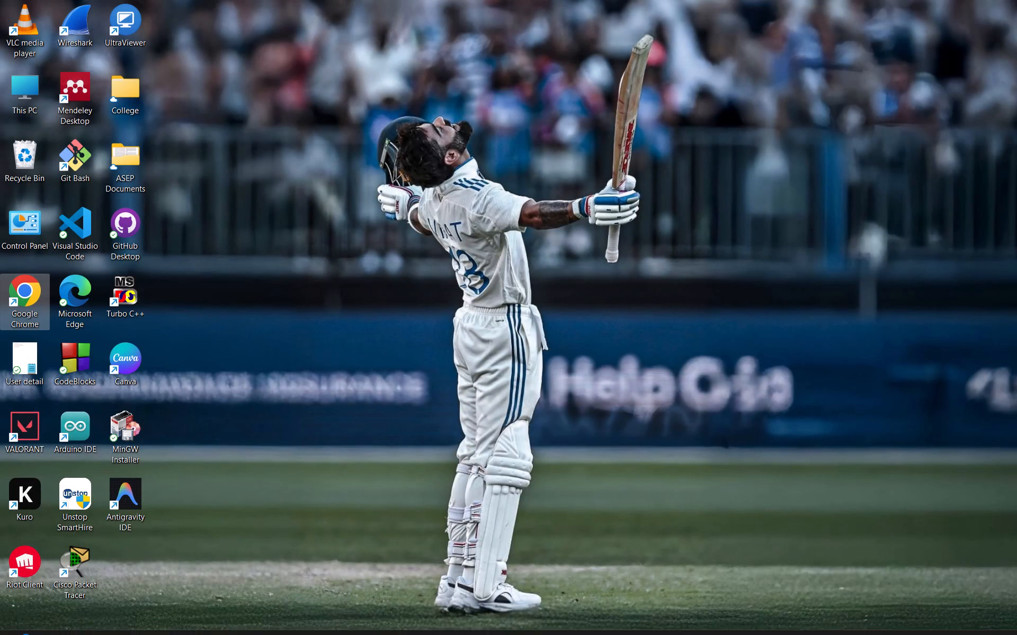
End the computer session from the Windows power options.
left_click(369, 611)
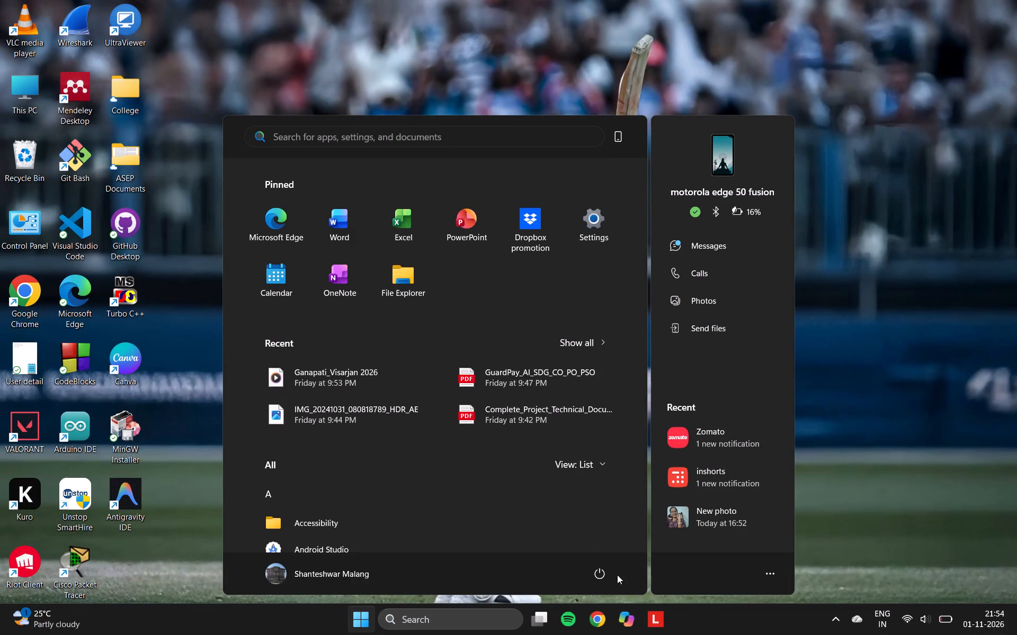
left_click(603, 568)
left_click(604, 524)
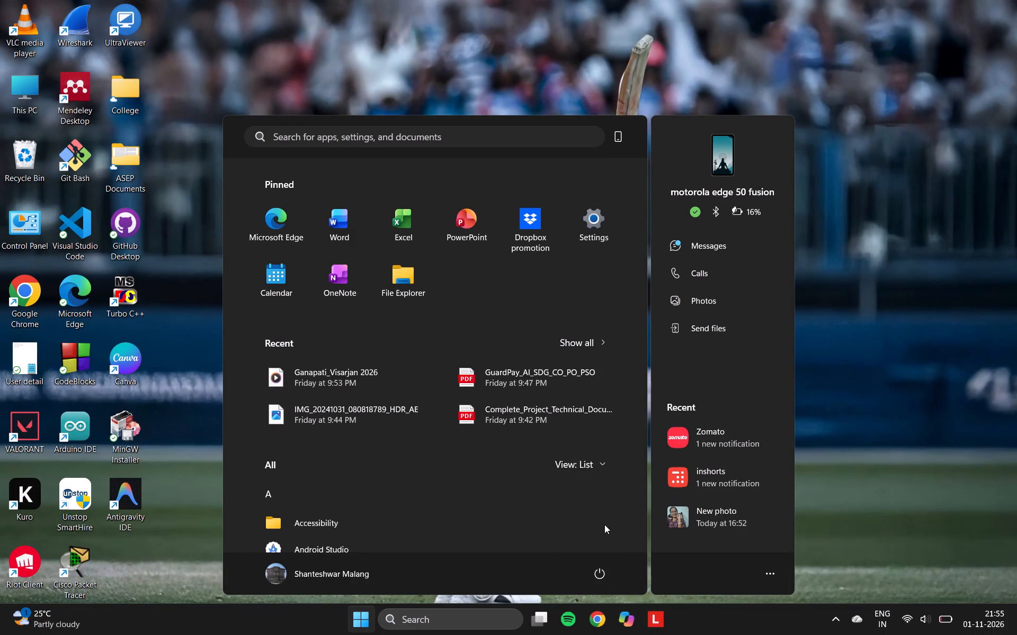